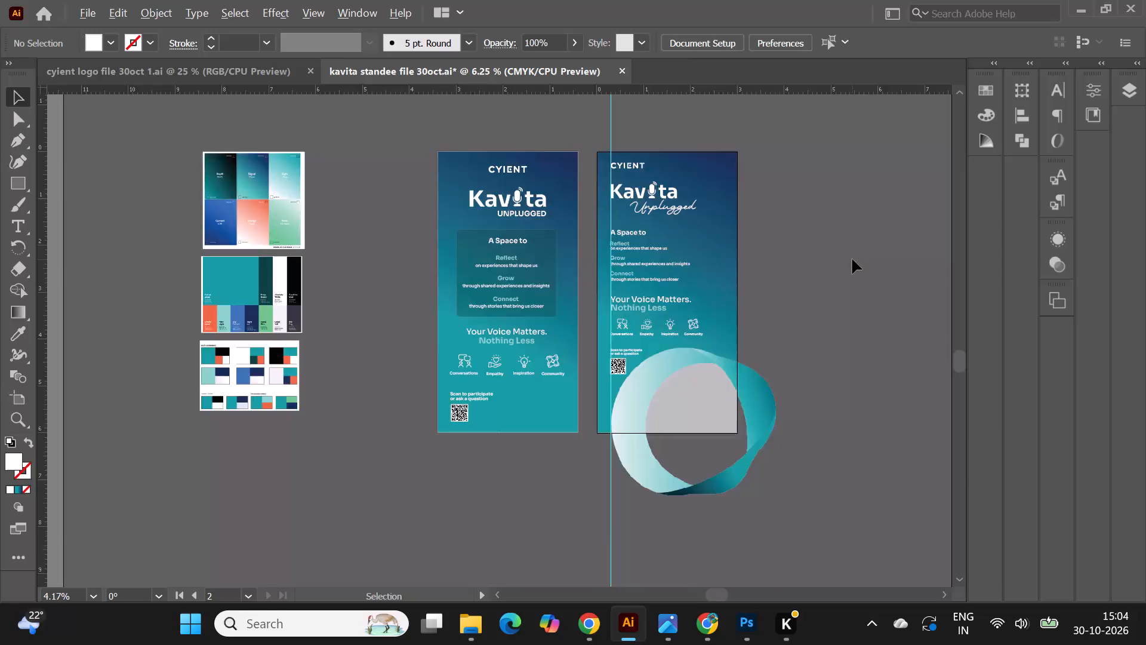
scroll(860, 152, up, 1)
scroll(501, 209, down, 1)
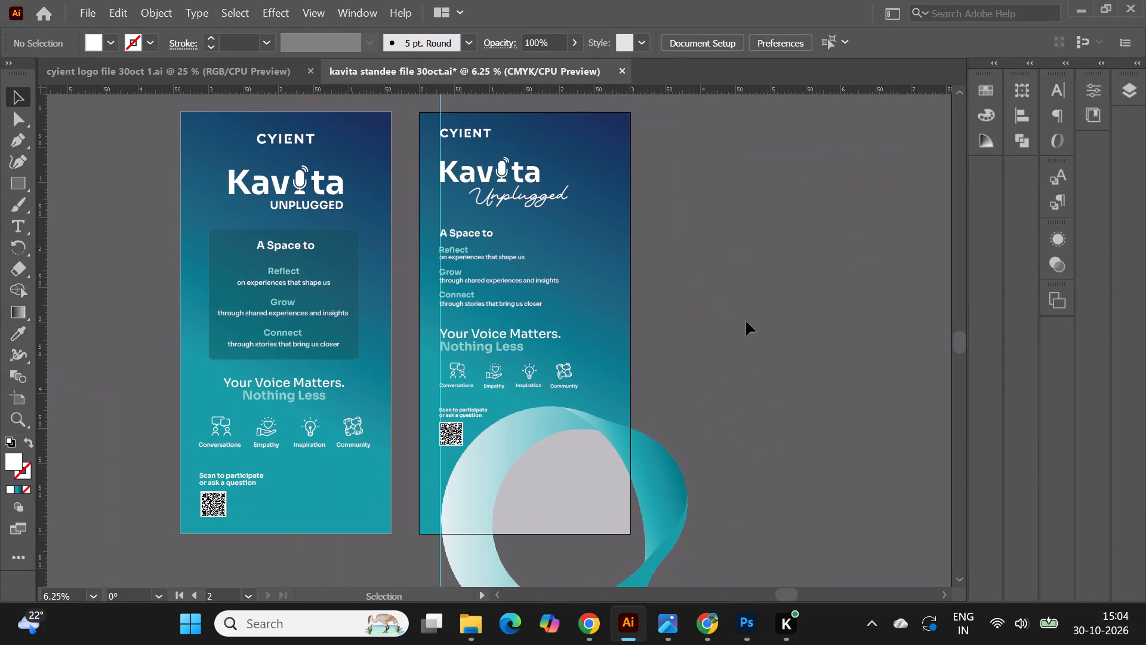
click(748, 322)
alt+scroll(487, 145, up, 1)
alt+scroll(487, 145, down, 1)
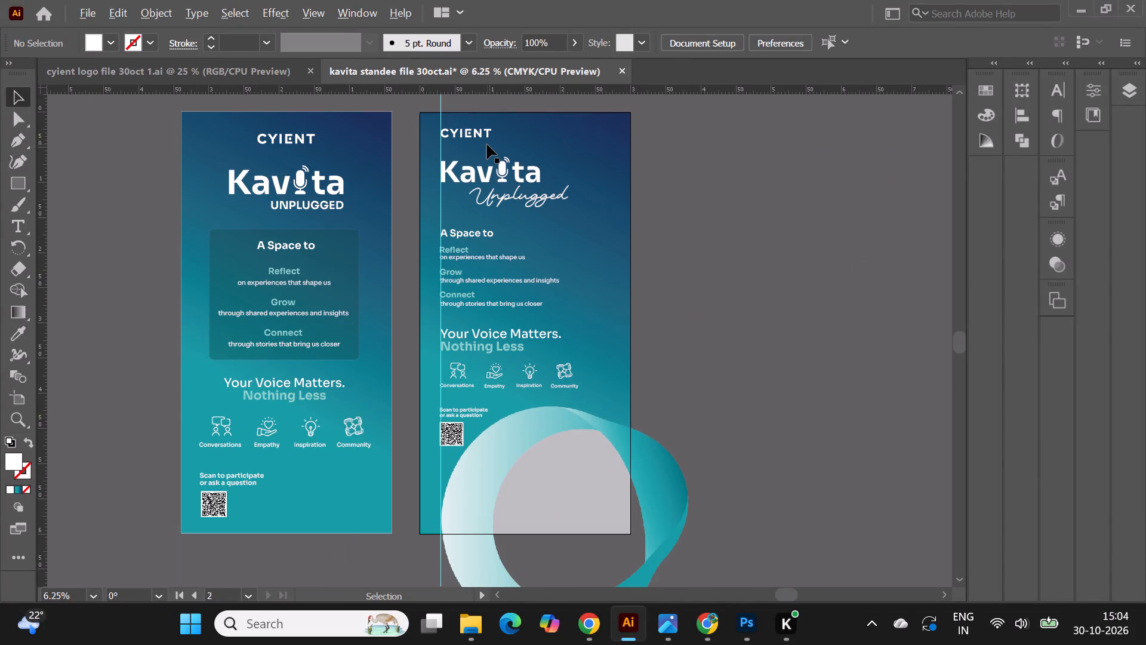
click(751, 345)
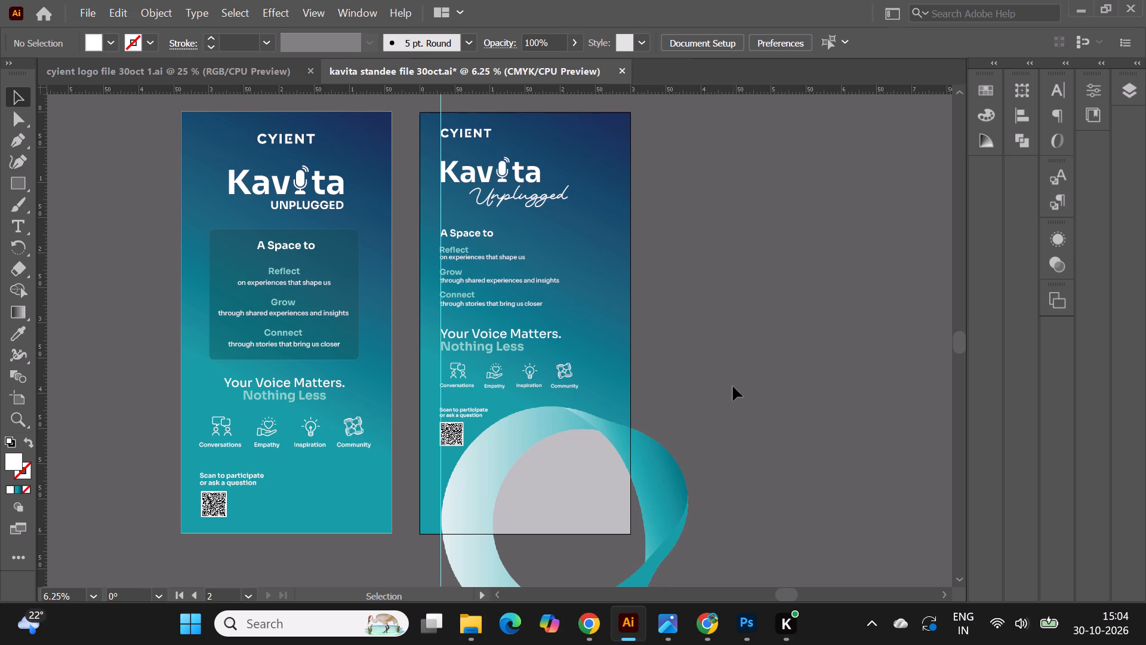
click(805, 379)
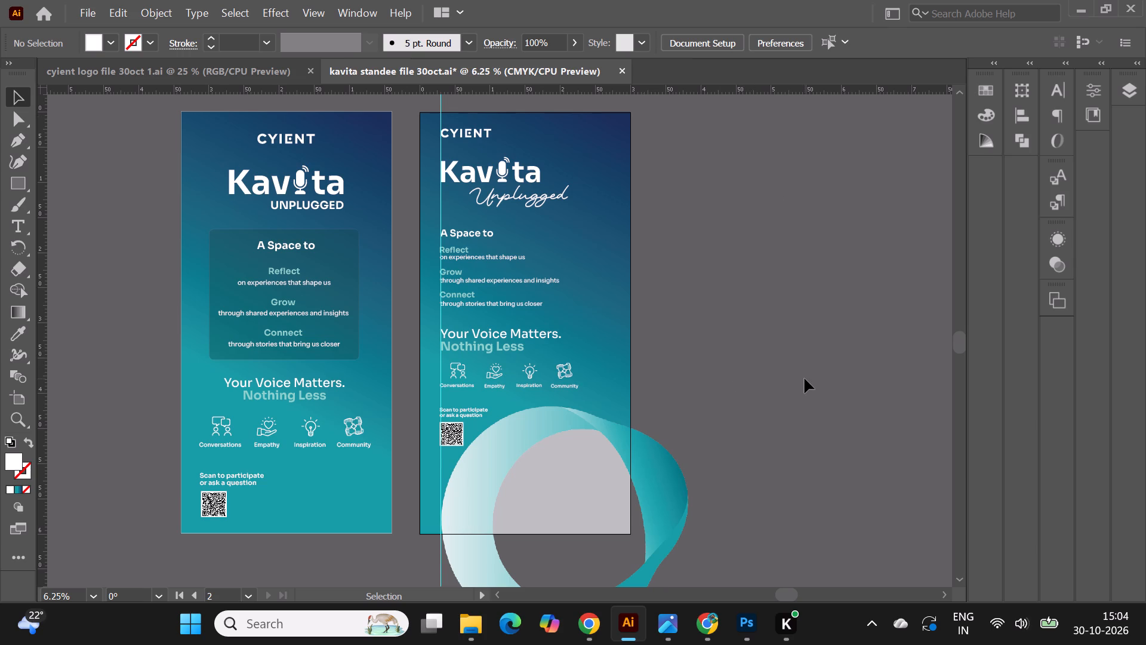
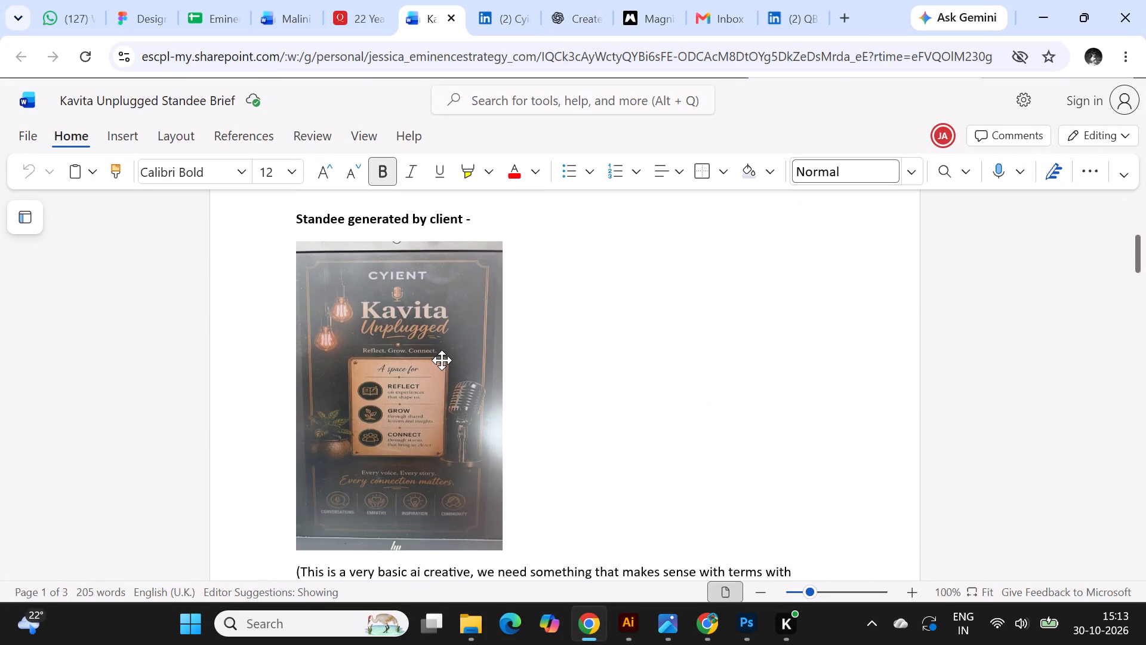
Examine the existing Cyient standees in the brief that show what the new design should aim for.
scroll(442, 360, down, 12)
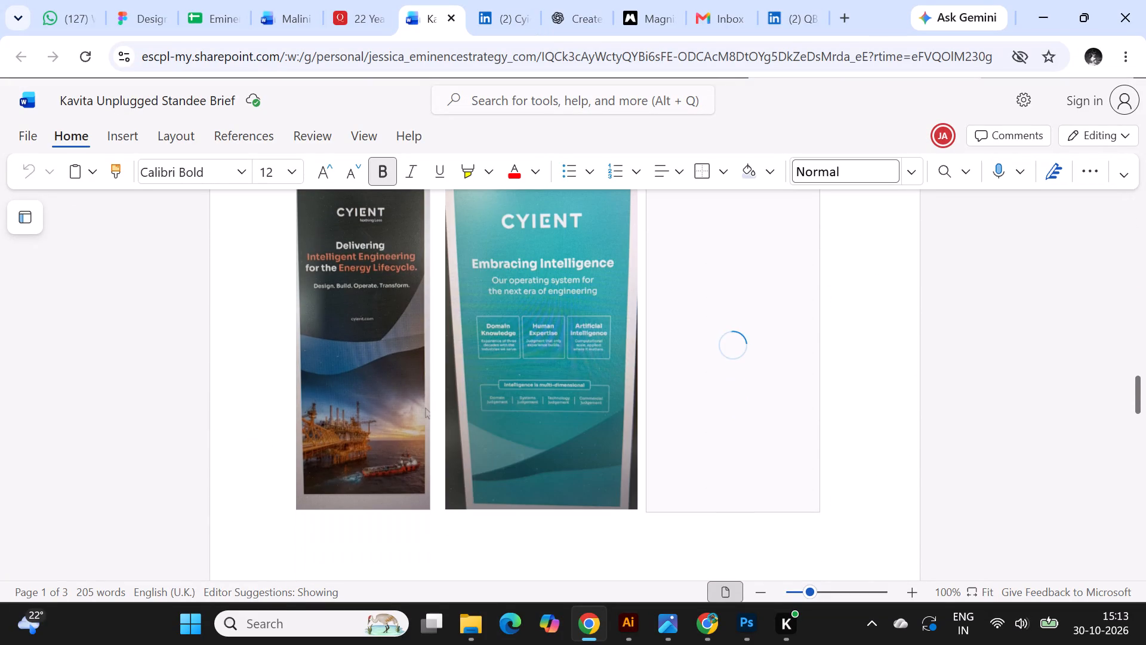
scroll(849, 449, up, 1)
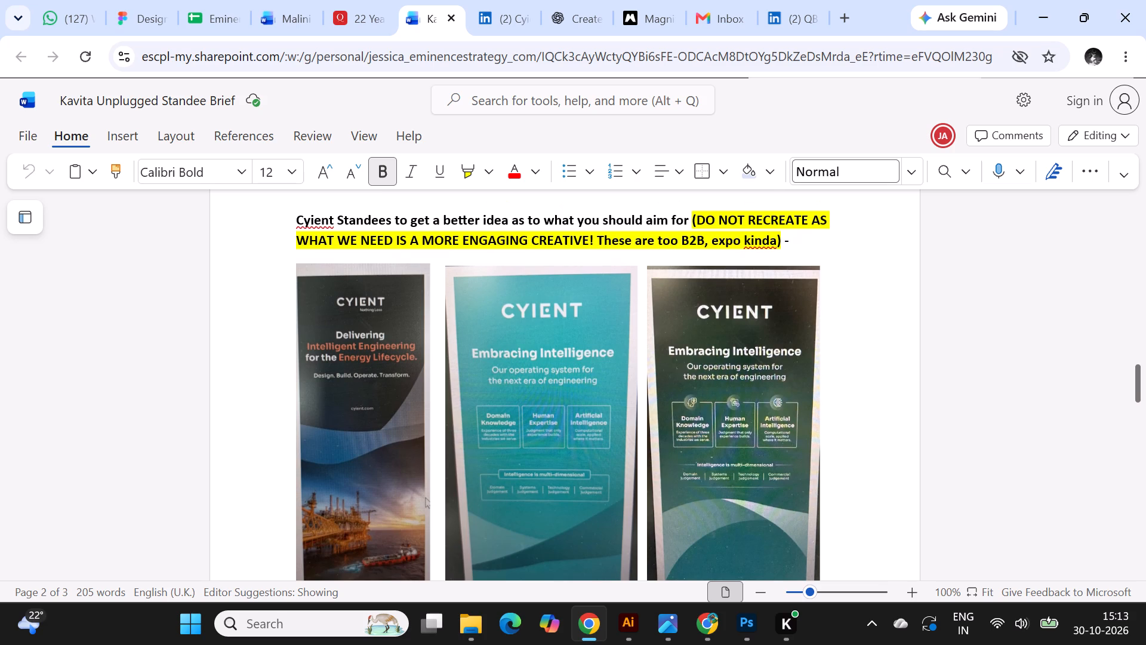
Switch to the Kavita standee file in Illustrator and delete the vertical guide crossing the left-aligned standee.
click(750, 623)
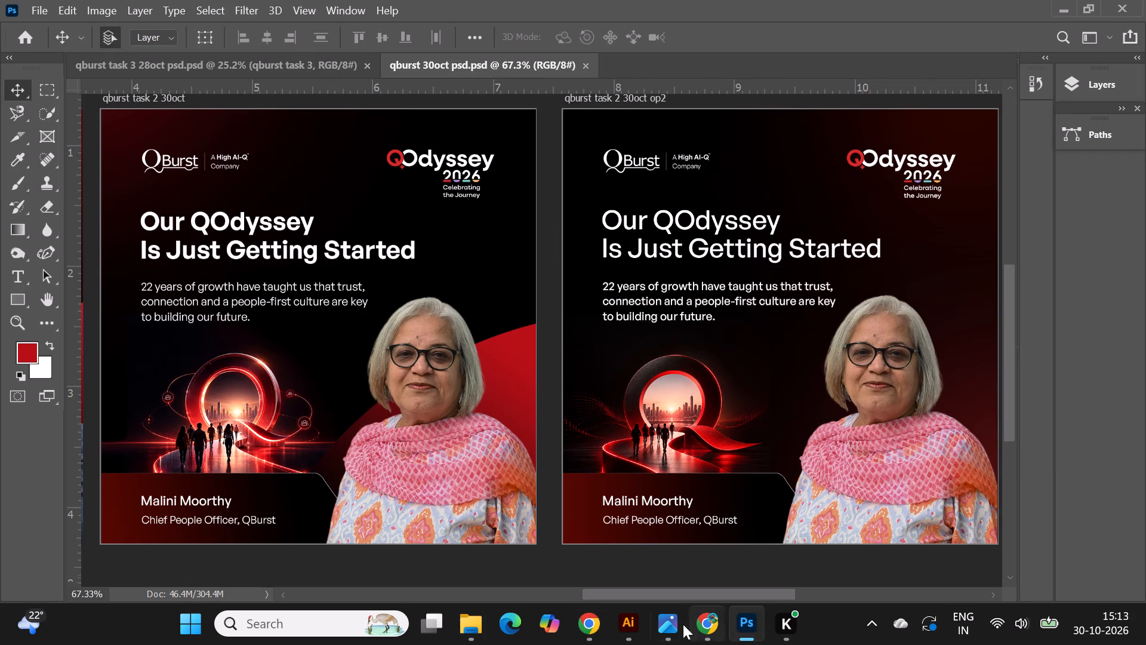
click(624, 625)
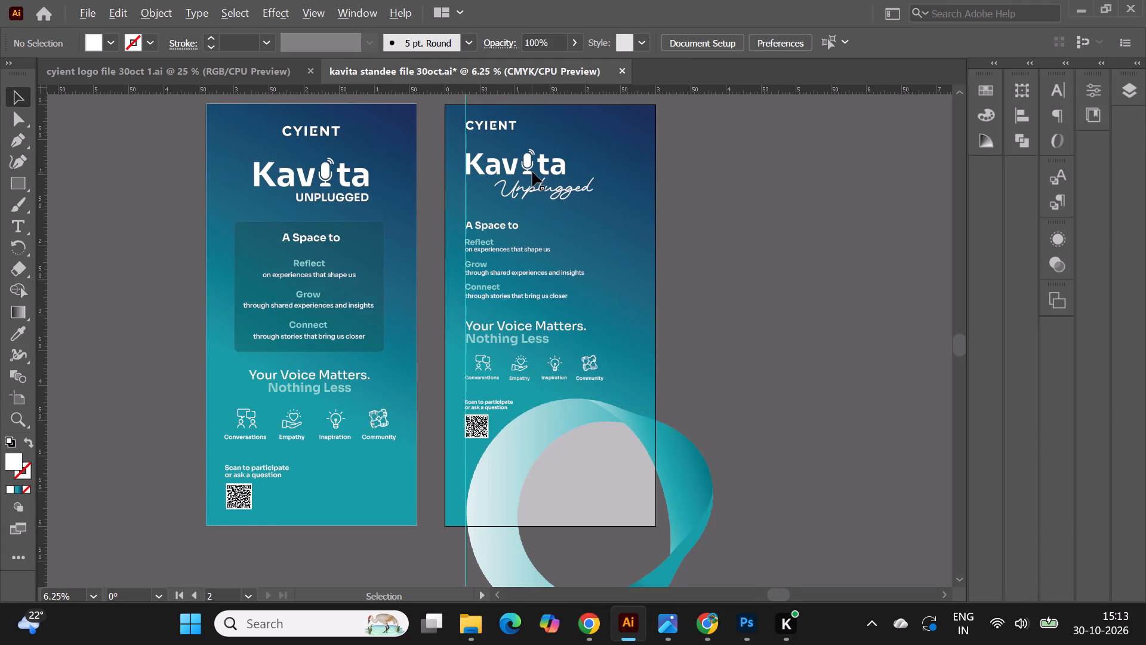
alt+scroll(532, 172, up, 1)
alt+scroll(326, 190, down, 2)
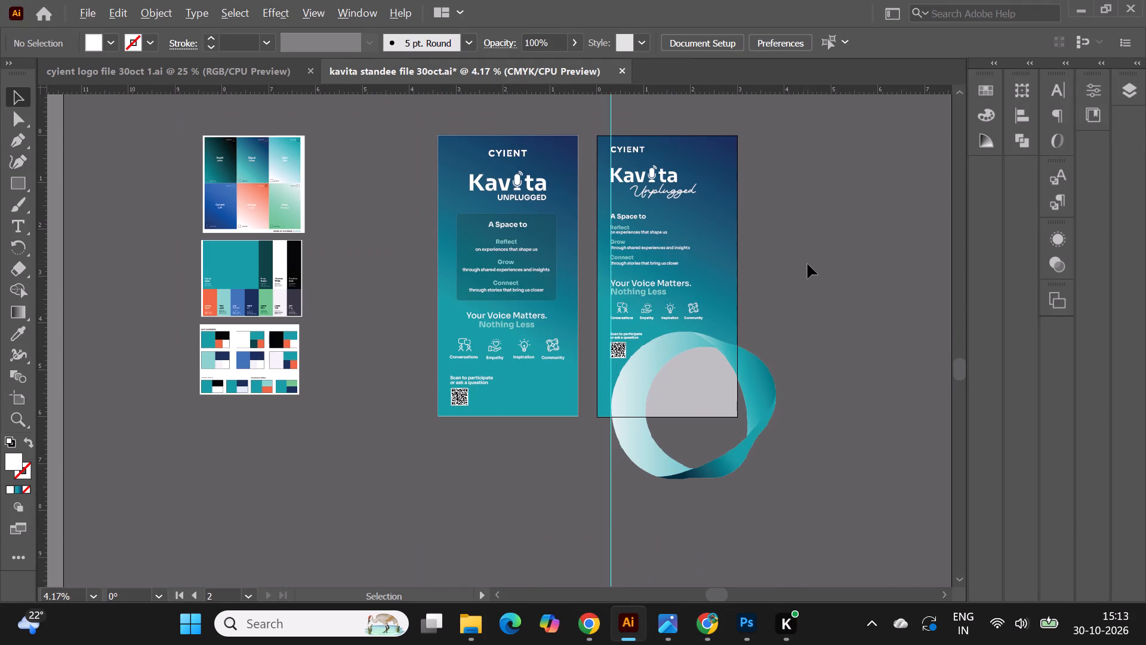
alt+scroll(808, 264, up, 1)
drag(771, 592, 794, 592)
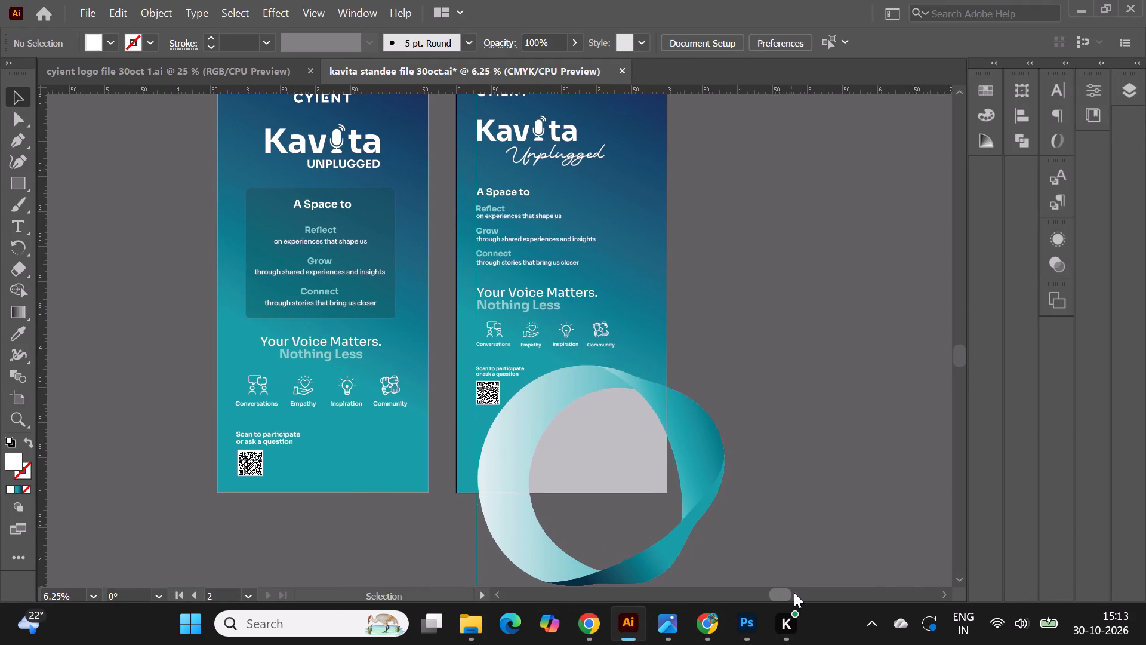
drag(794, 592, 811, 593)
click(783, 351)
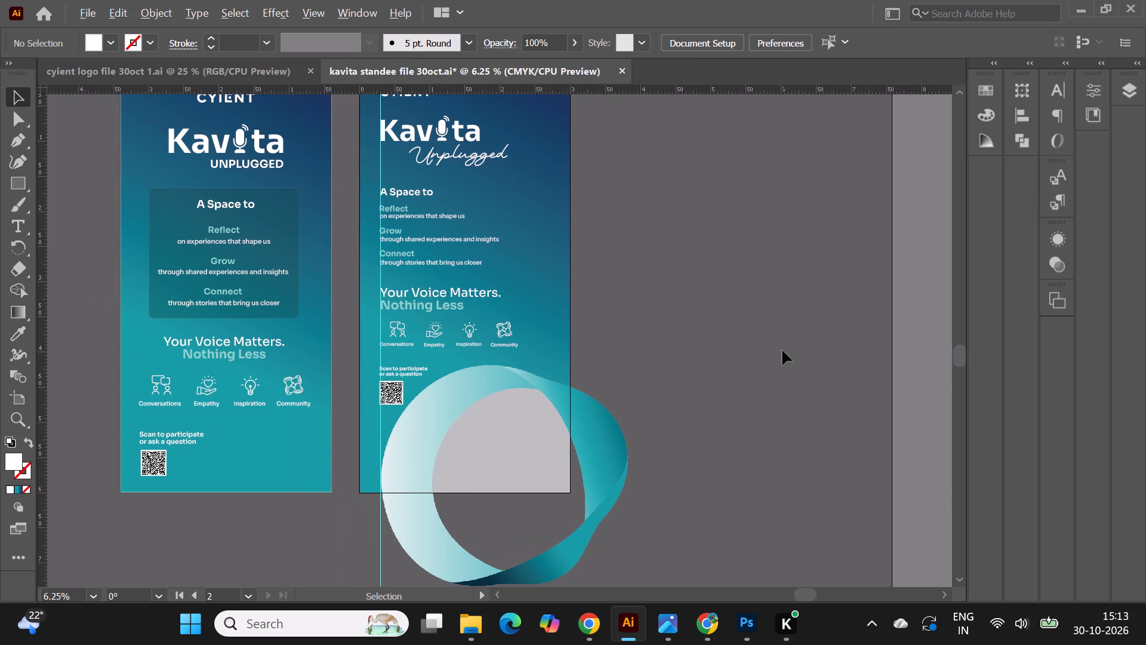
alt+scroll(783, 351, down, 1)
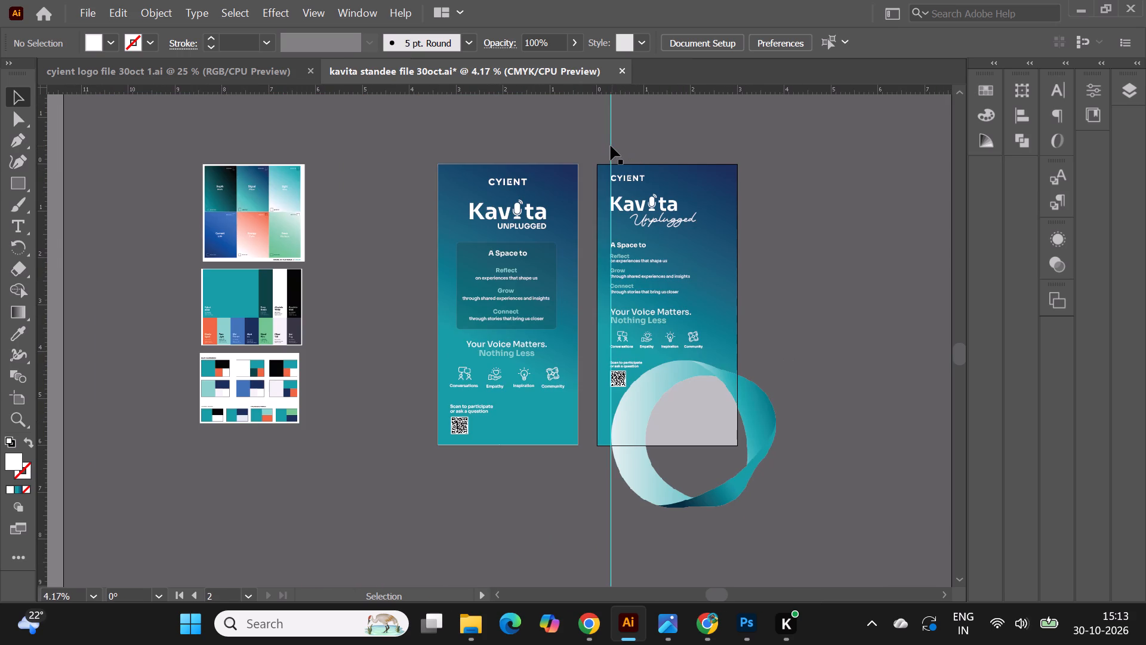
drag(611, 146, 587, 148)
key(Delete)
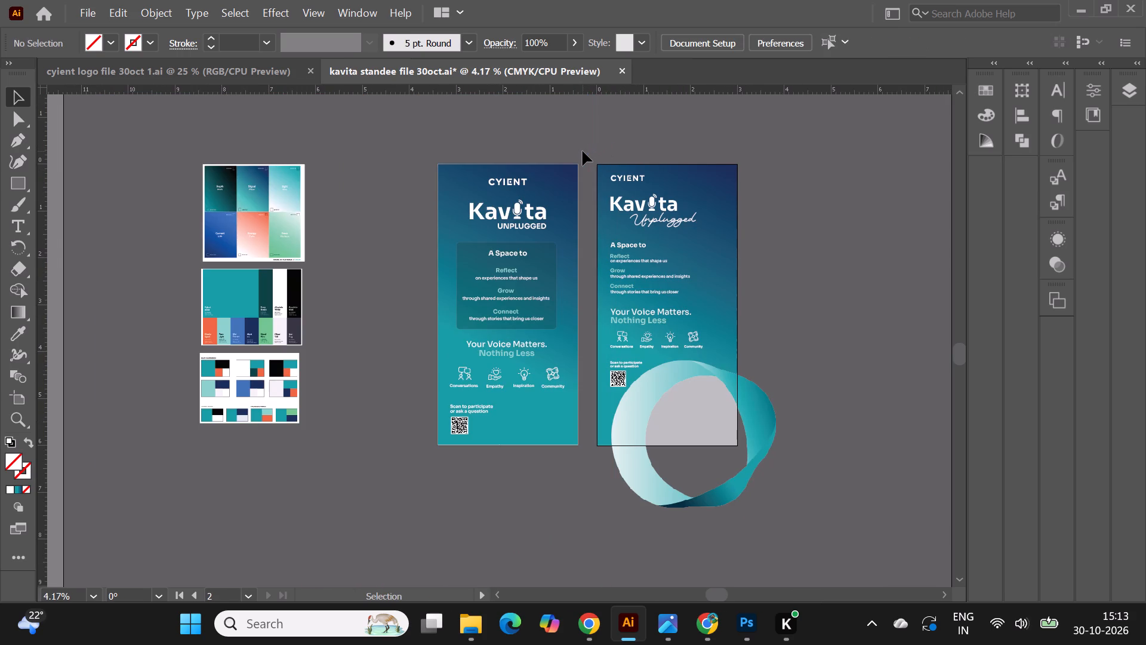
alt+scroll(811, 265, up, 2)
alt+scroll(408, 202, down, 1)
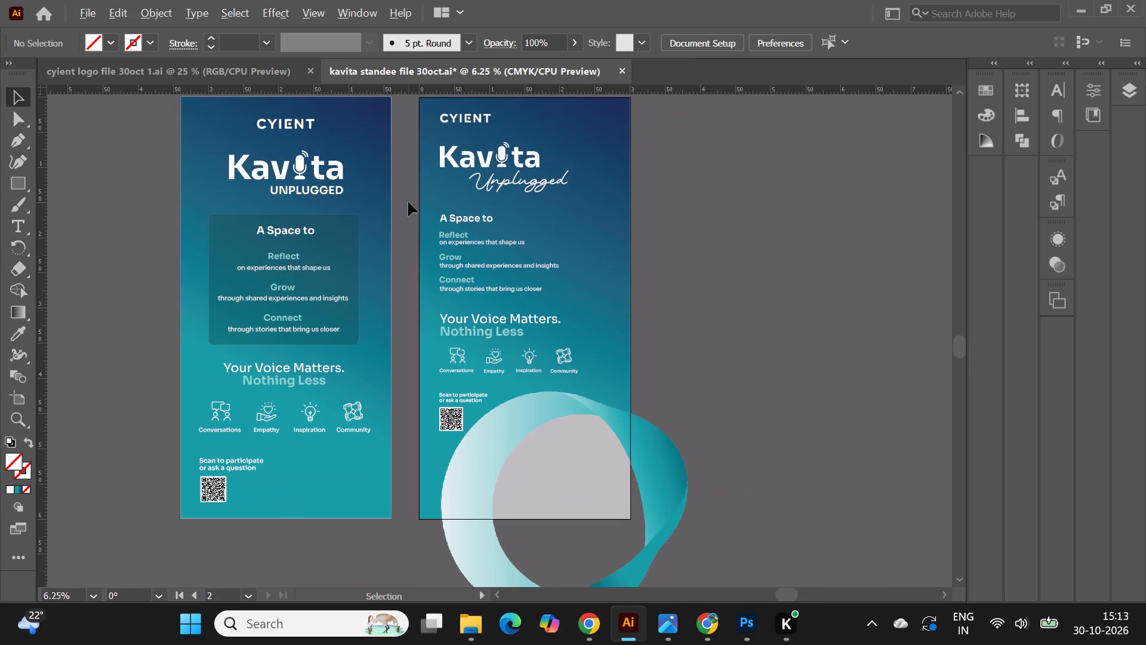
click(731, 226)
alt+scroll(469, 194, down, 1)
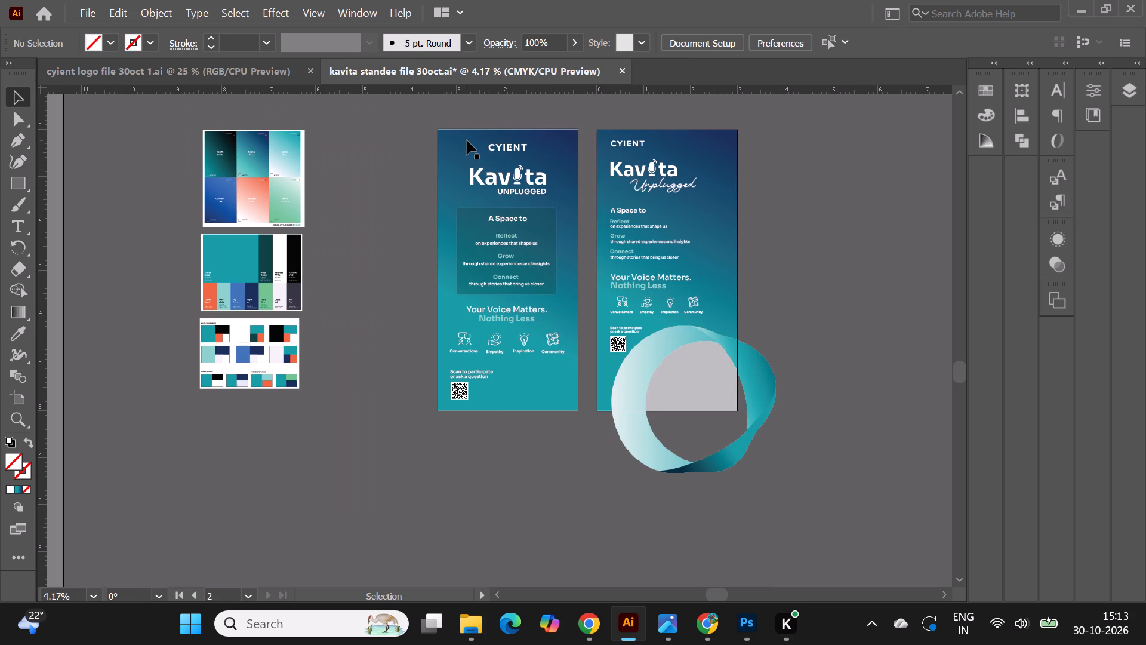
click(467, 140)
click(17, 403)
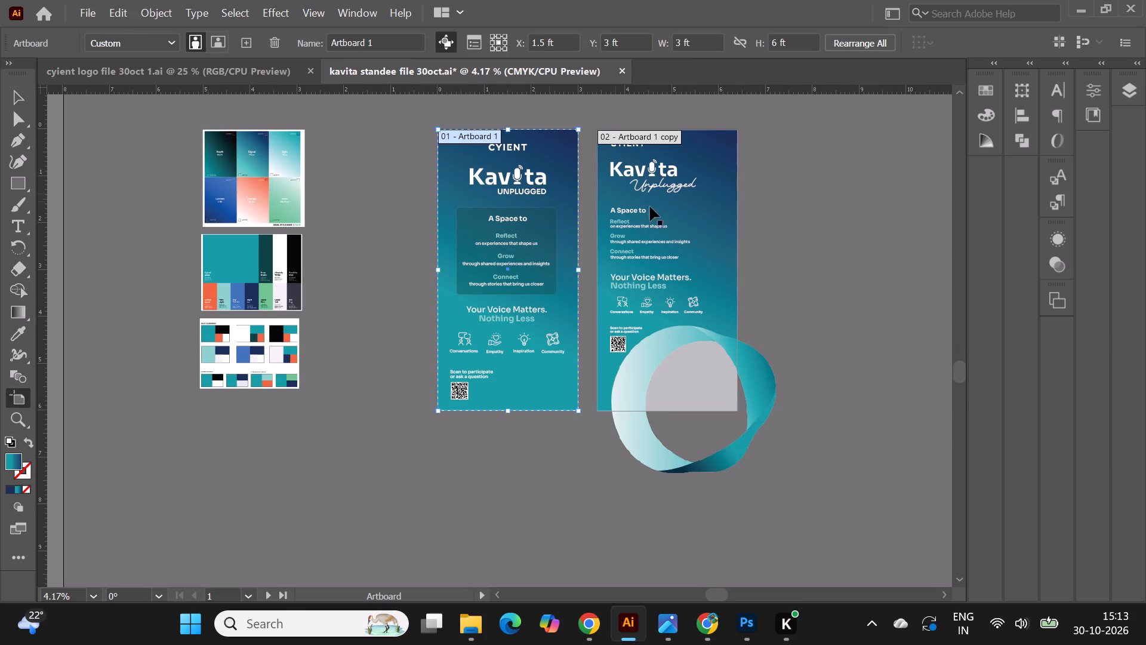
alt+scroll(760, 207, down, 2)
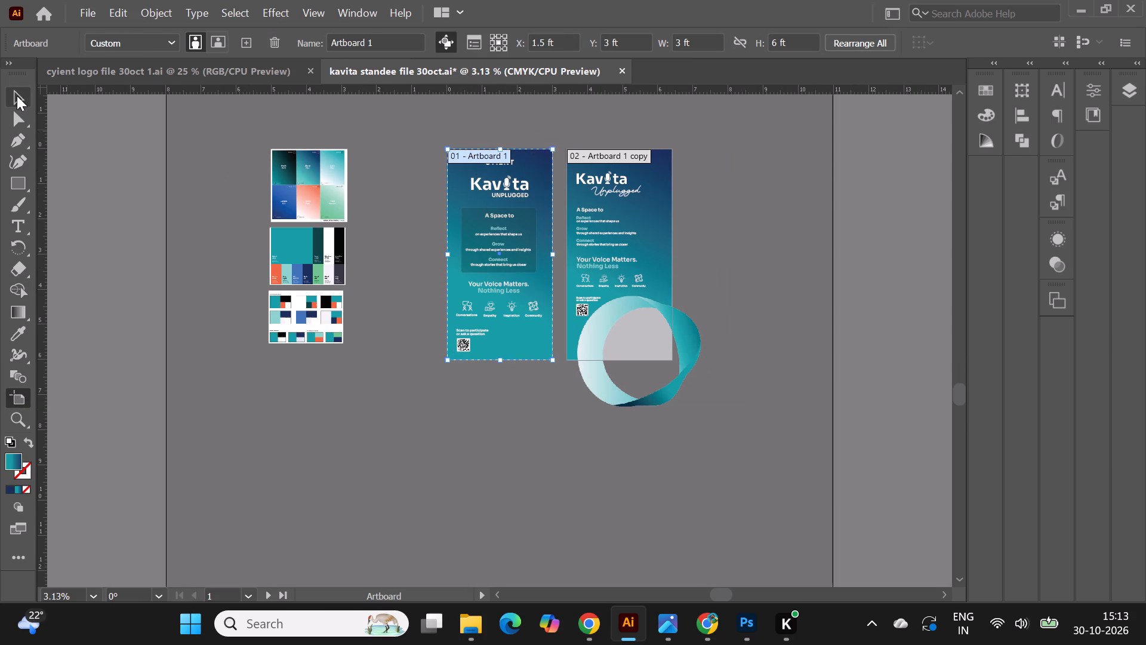
Nudge the gradient, colour palette and colour combination reference images into a tidier vertical column.
click(17, 96)
click(307, 180)
click(293, 180)
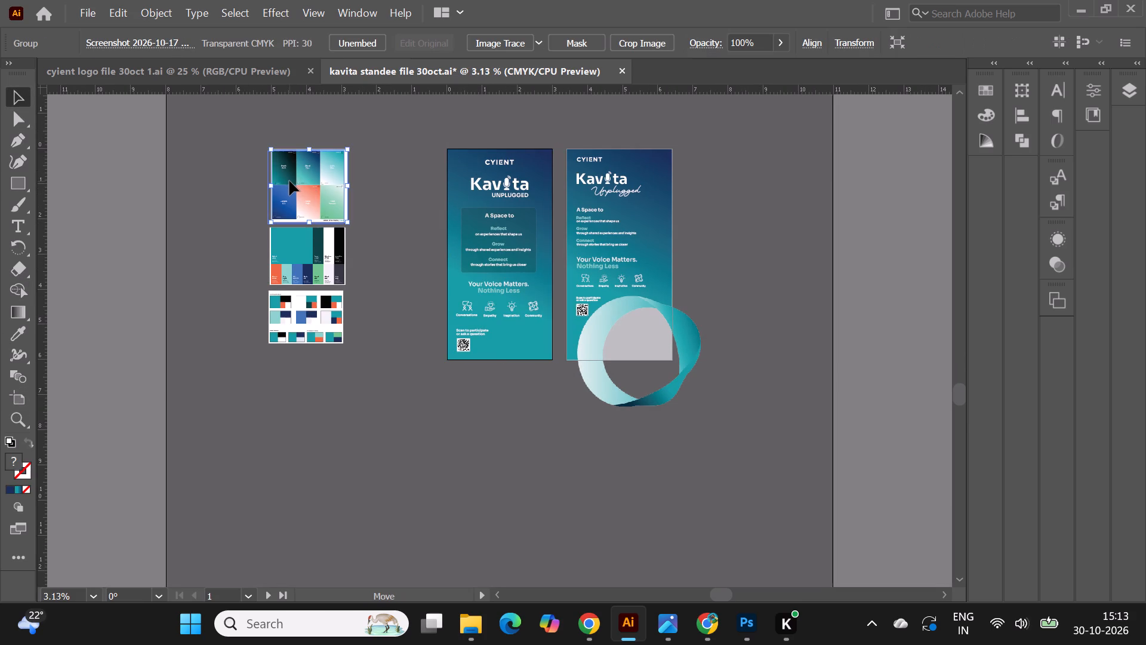
click(289, 181)
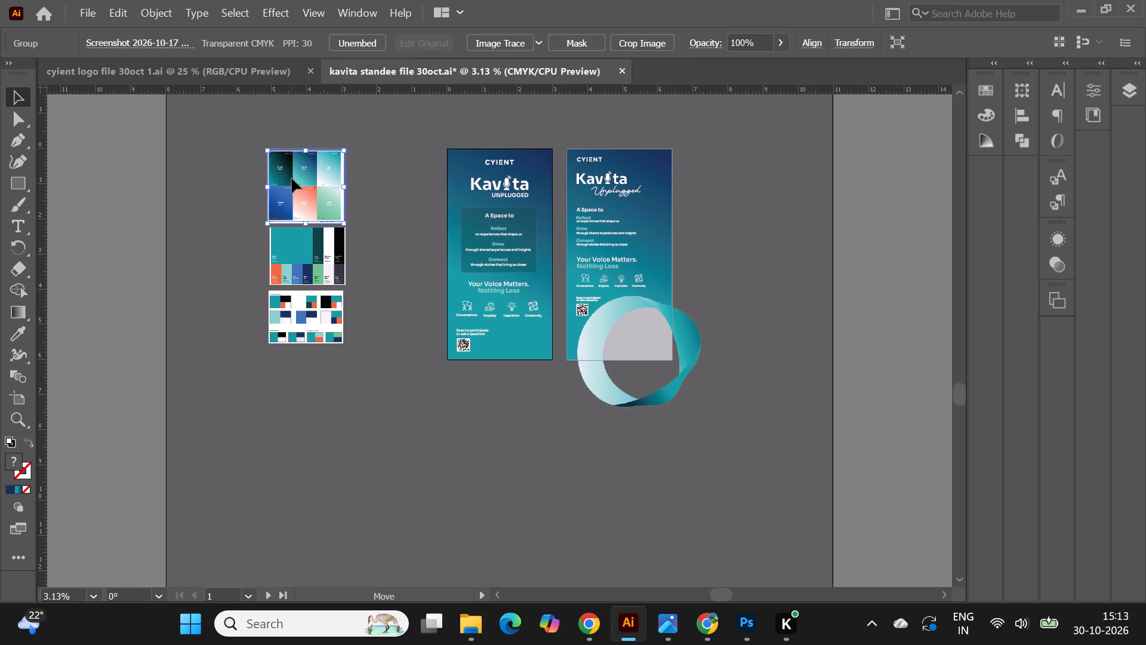
click(237, 231)
alt+scroll(226, 210, up, 1)
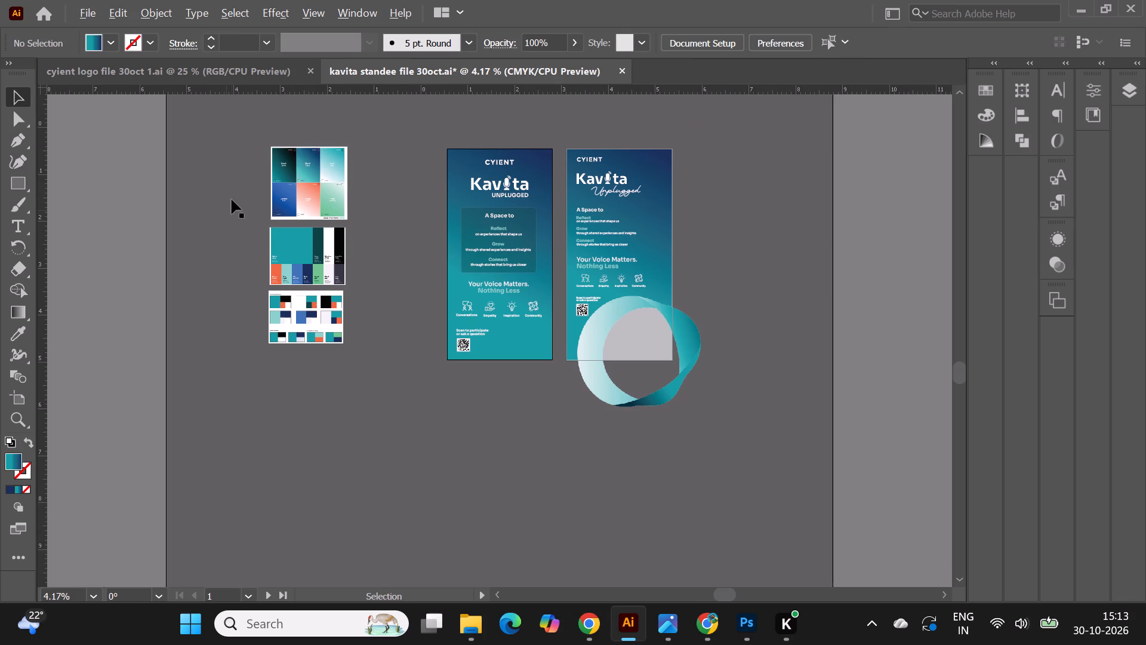
alt+scroll(232, 199, up, 1)
drag(231, 208, 227, 211)
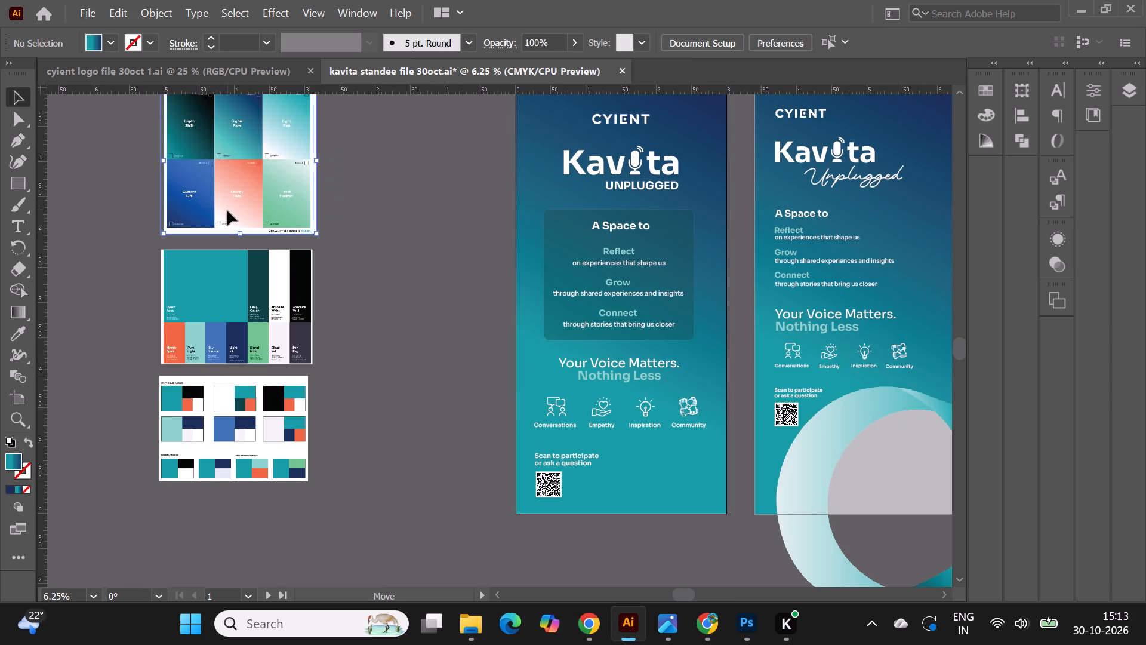
drag(227, 211, 228, 215)
click(219, 317)
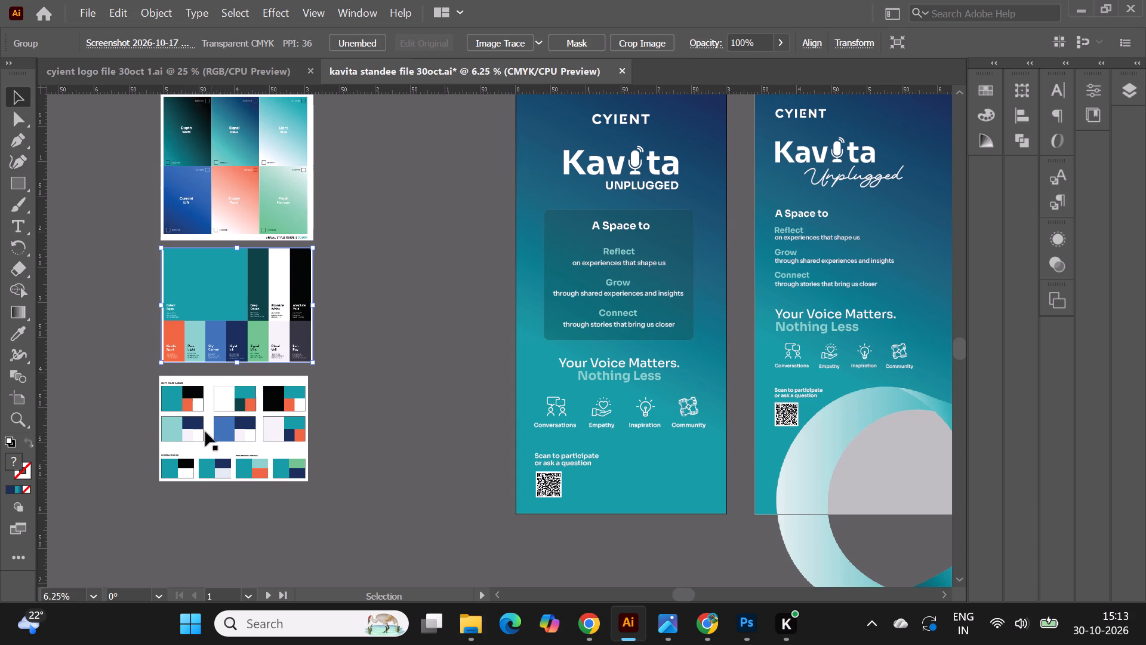
click(205, 432)
drag(206, 426, 208, 420)
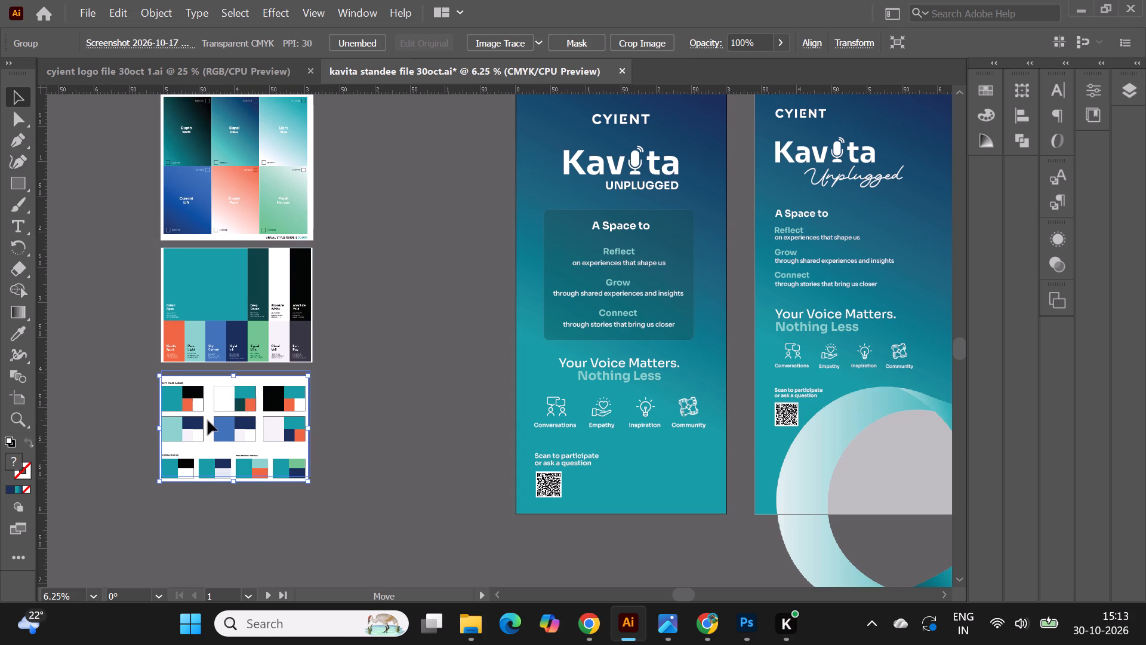
drag(208, 420, 208, 420)
Move all three colour reference images together further left, away from the standees.
alt+scroll(437, 357, down, 1)
click(329, 278)
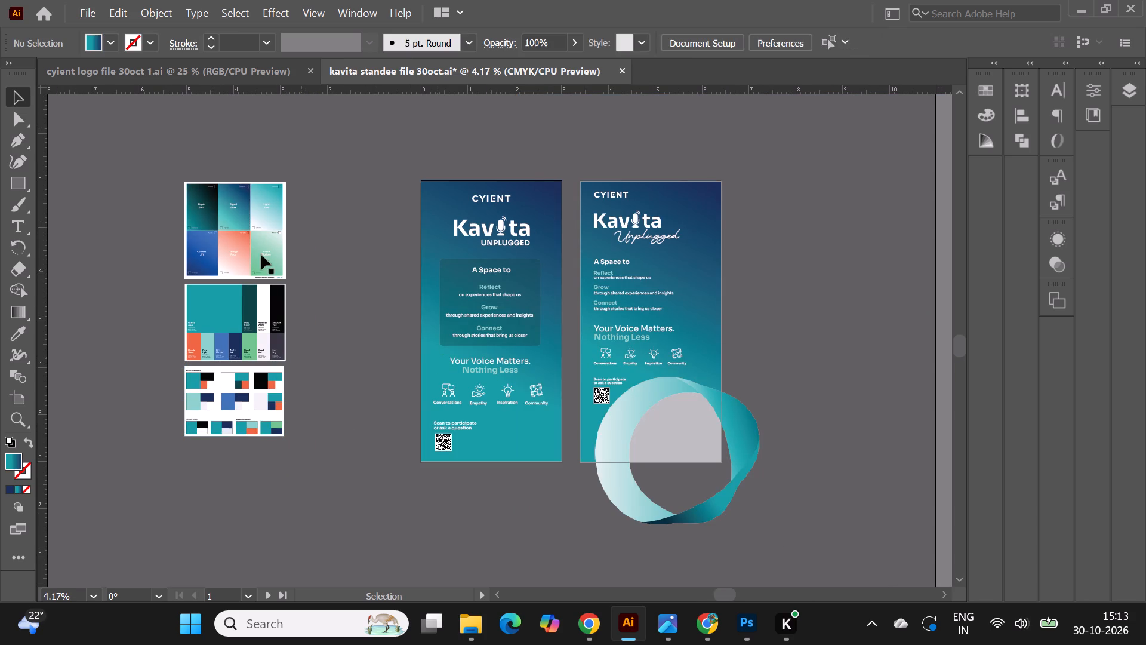
click(254, 243)
shift+click(245, 328)
shift+click(245, 401)
alt+scroll(477, 317, down, 1)
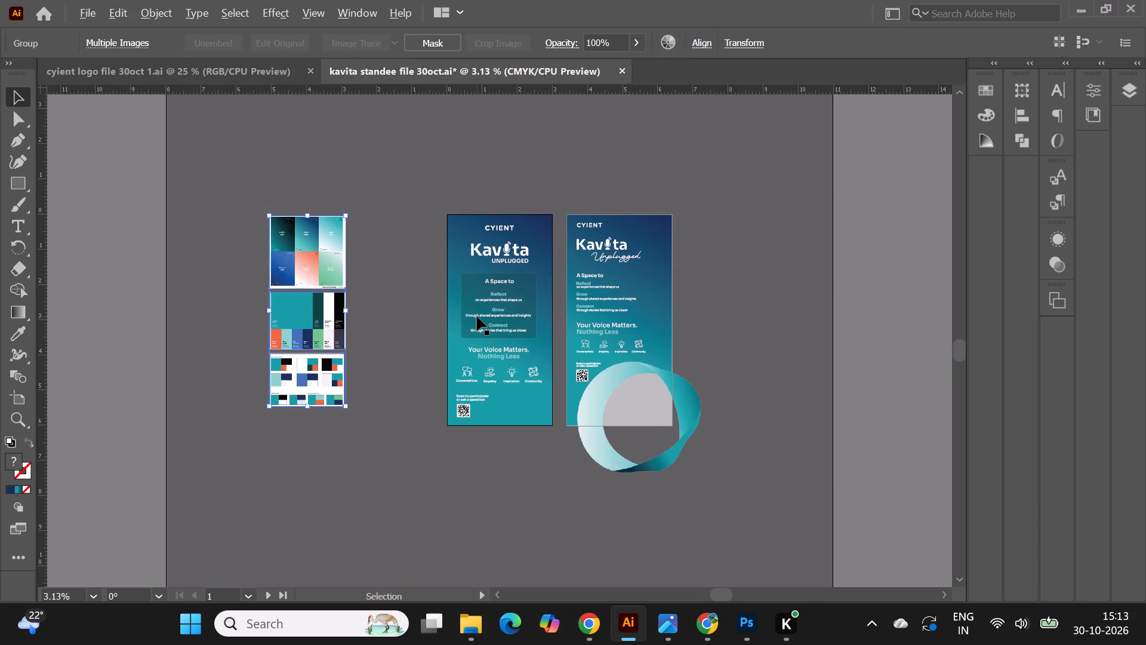
drag(315, 309, 228, 309)
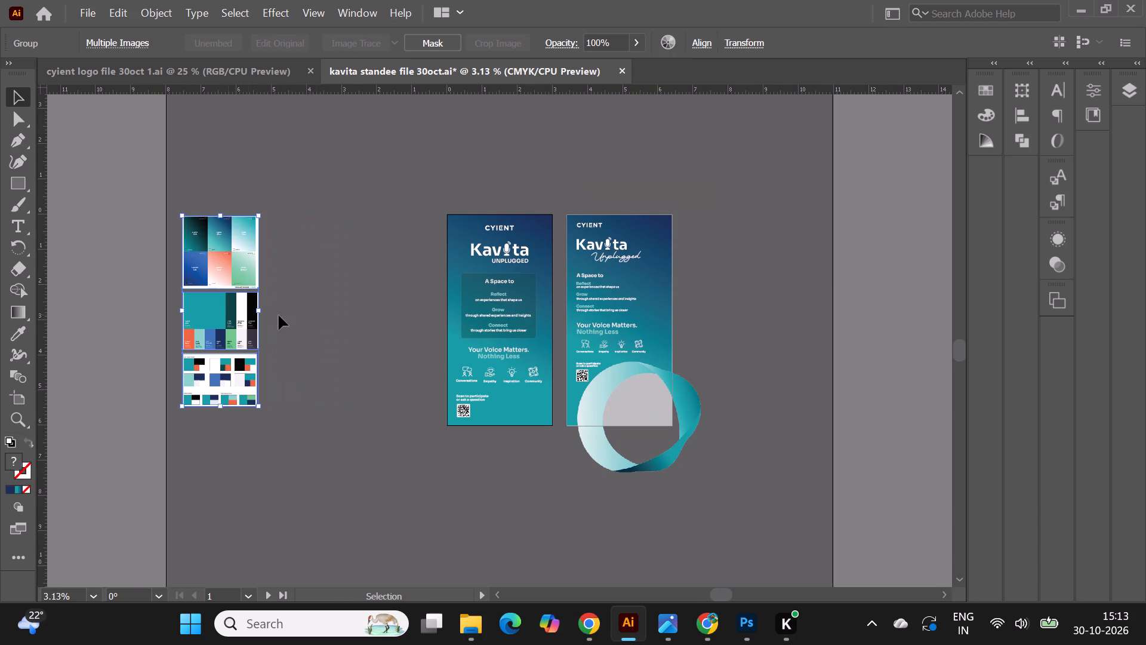
Move the centred standee's artboard with its artwork up and left to about X -3.56 ft, Y -3 ft.
click(383, 315)
click(20, 401)
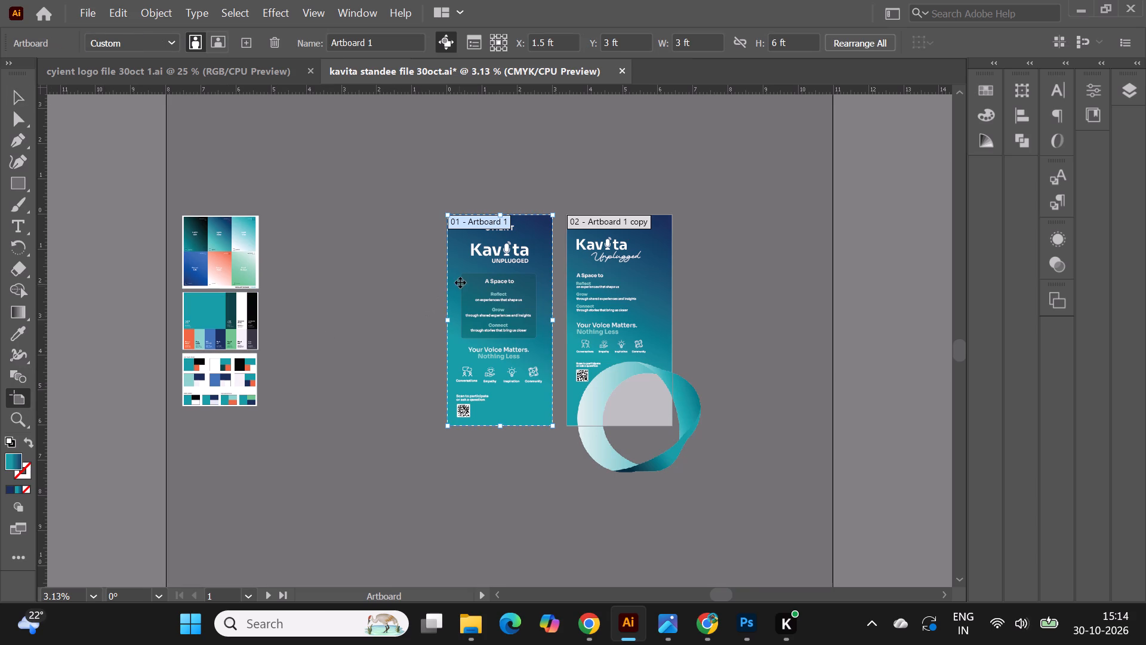
scroll(440, 312, up, 4)
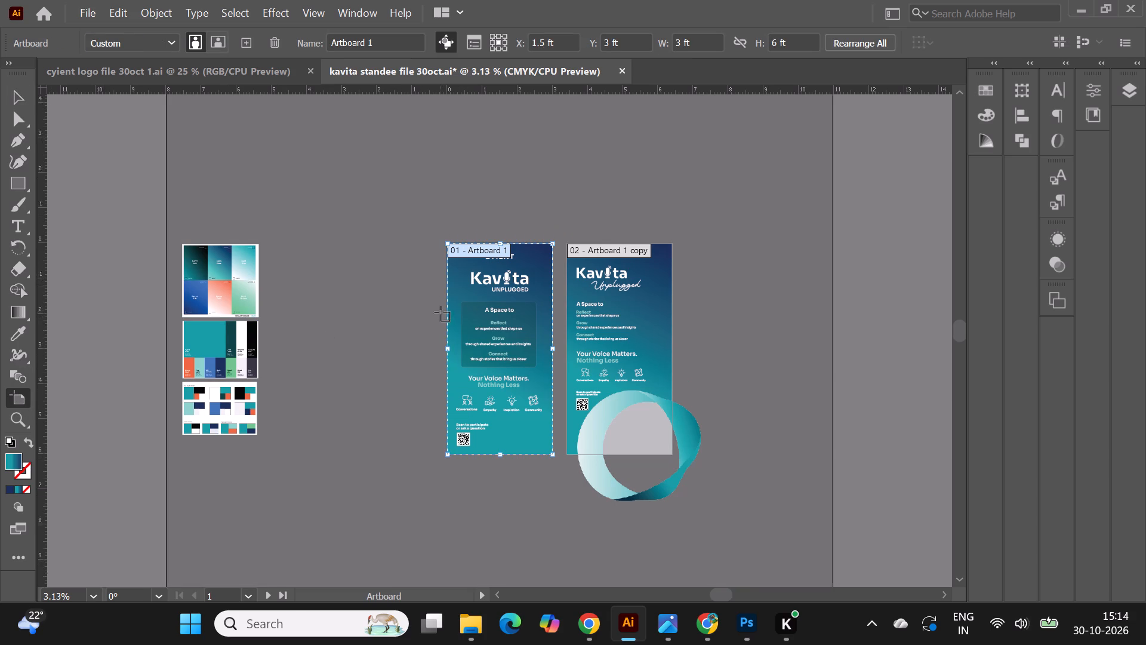
scroll(440, 312, up, 5)
drag(479, 351, 299, 136)
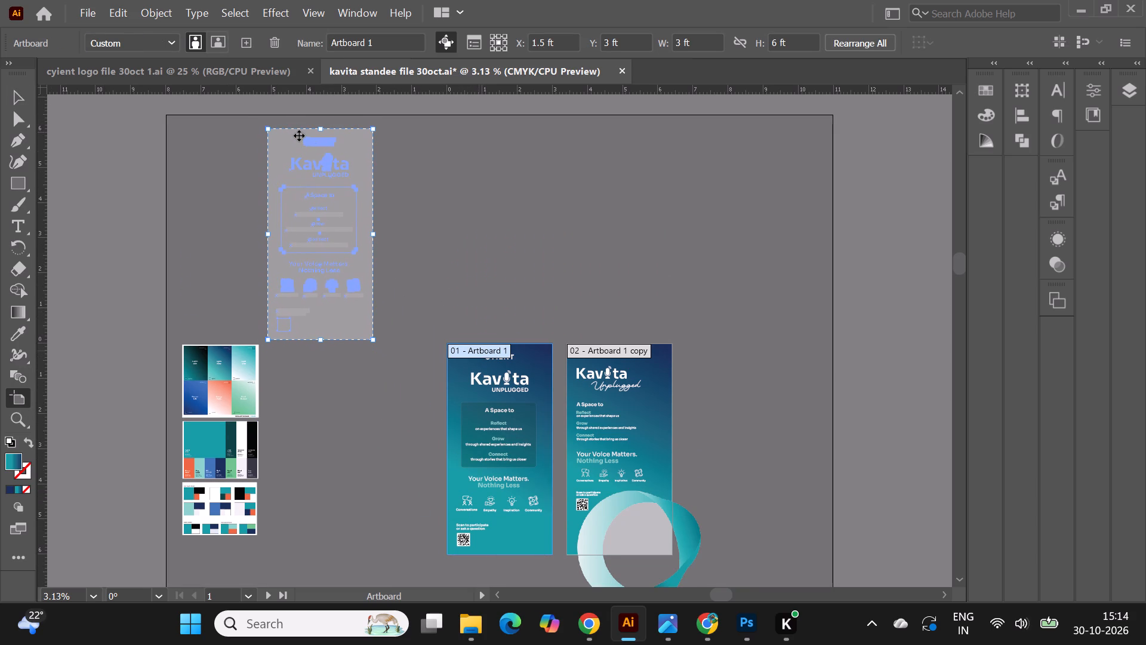
drag(299, 136, 301, 140)
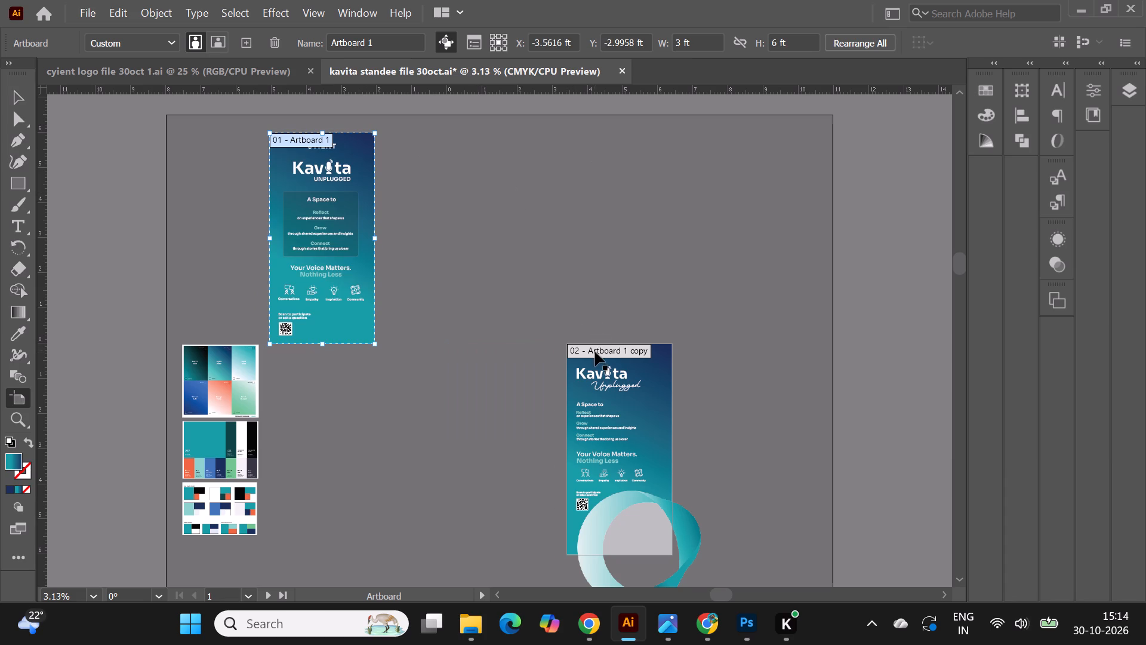
Move the left-aligned standee's artboard with its artwork beside the colour references, to about X -1.99 ft, Y 3.49 ft.
click(594, 348)
drag(596, 349, 387, 378)
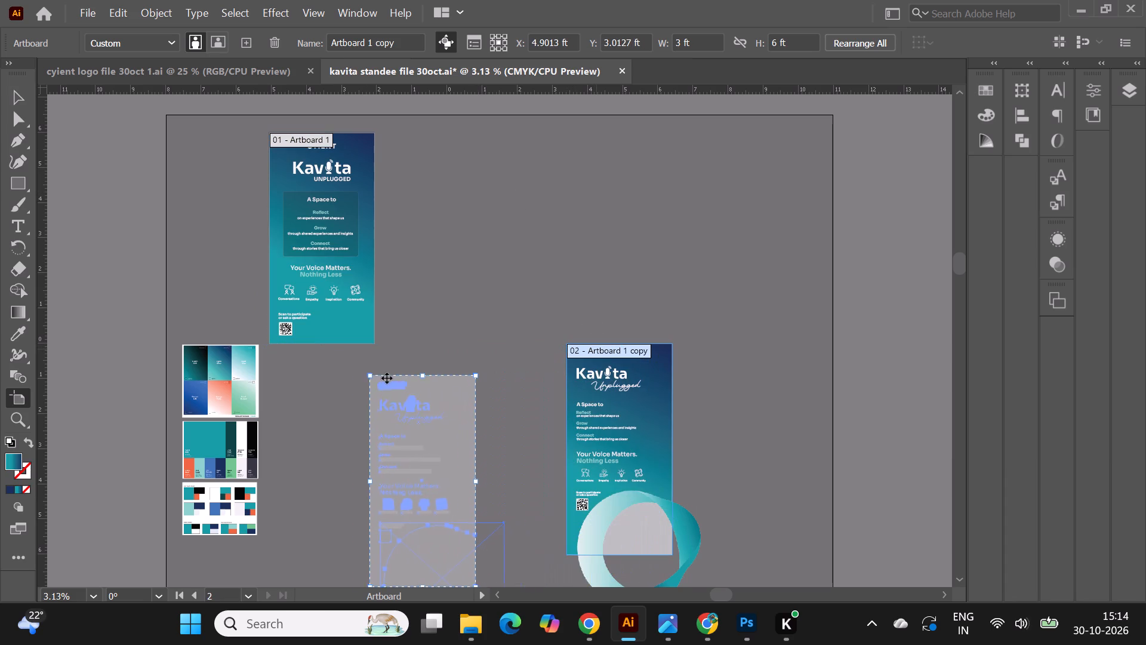
drag(387, 378, 383, 367)
alt+scroll(534, 206, down, 1)
scroll(534, 206, down, 7)
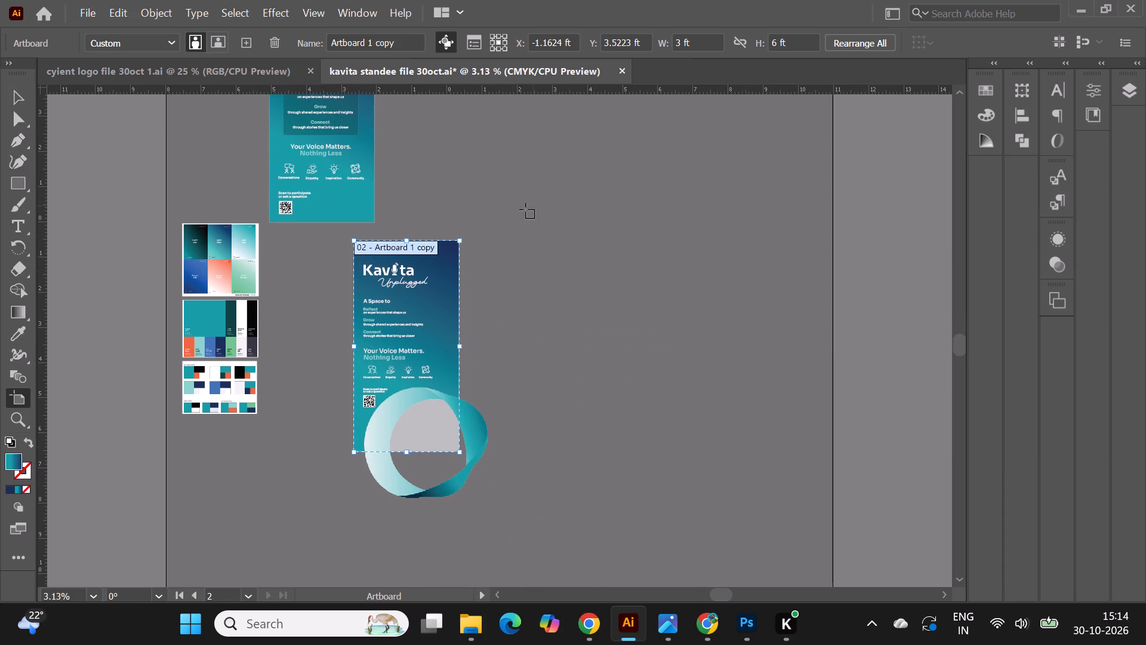
drag(374, 249, 345, 248)
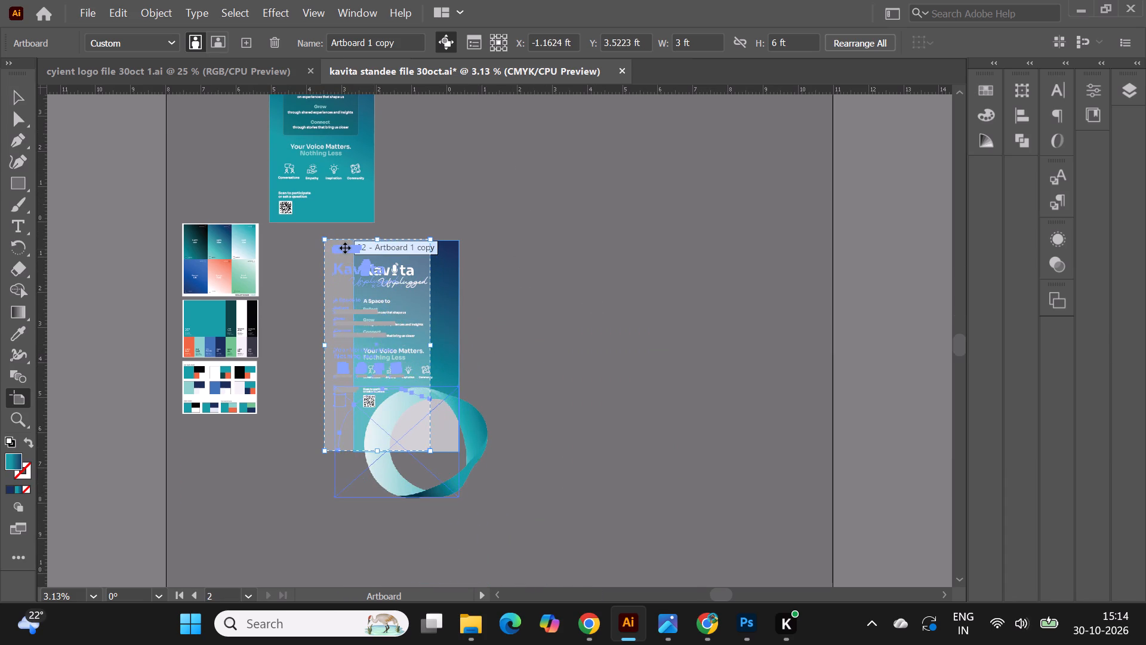
Duplicate the left-aligned standee's artboard with its artwork to its right, and nudge the copy slightly closer to the original.
alt+drag(358, 245, 446, 245)
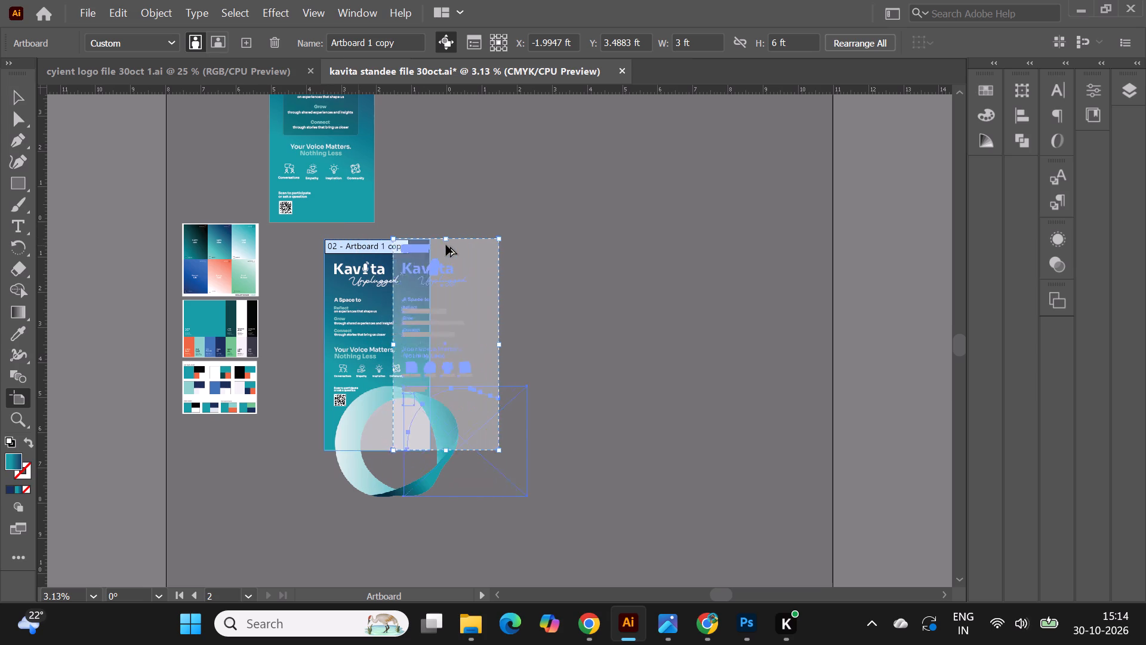
alt+drag(446, 245, 512, 247)
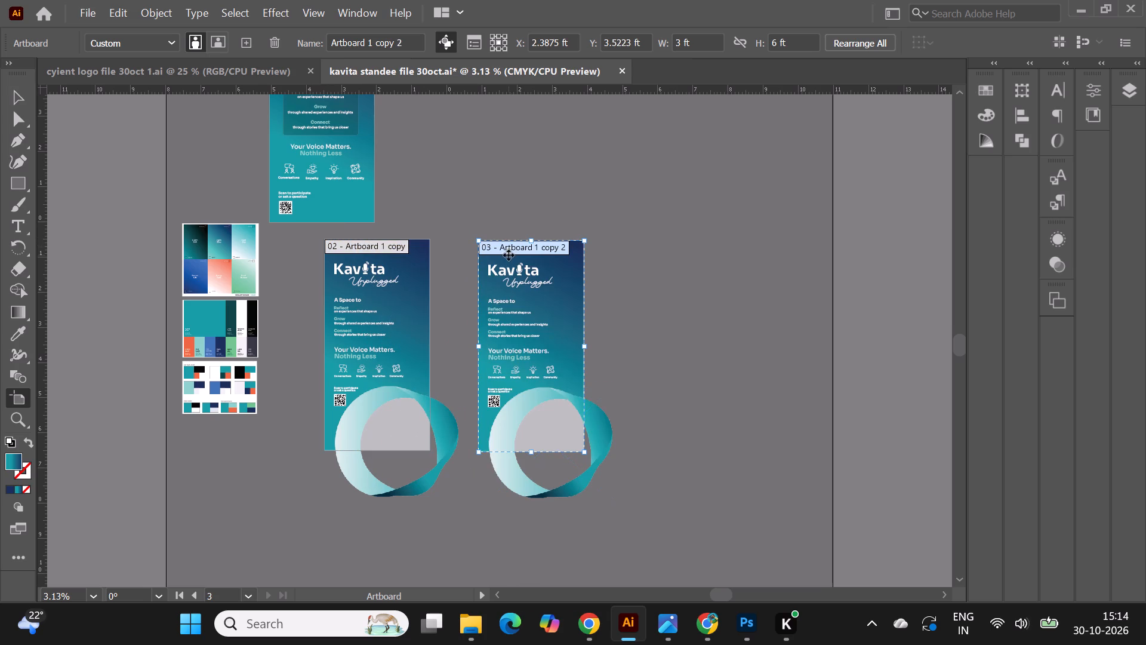
drag(504, 248, 501, 247)
drag(501, 247, 500, 248)
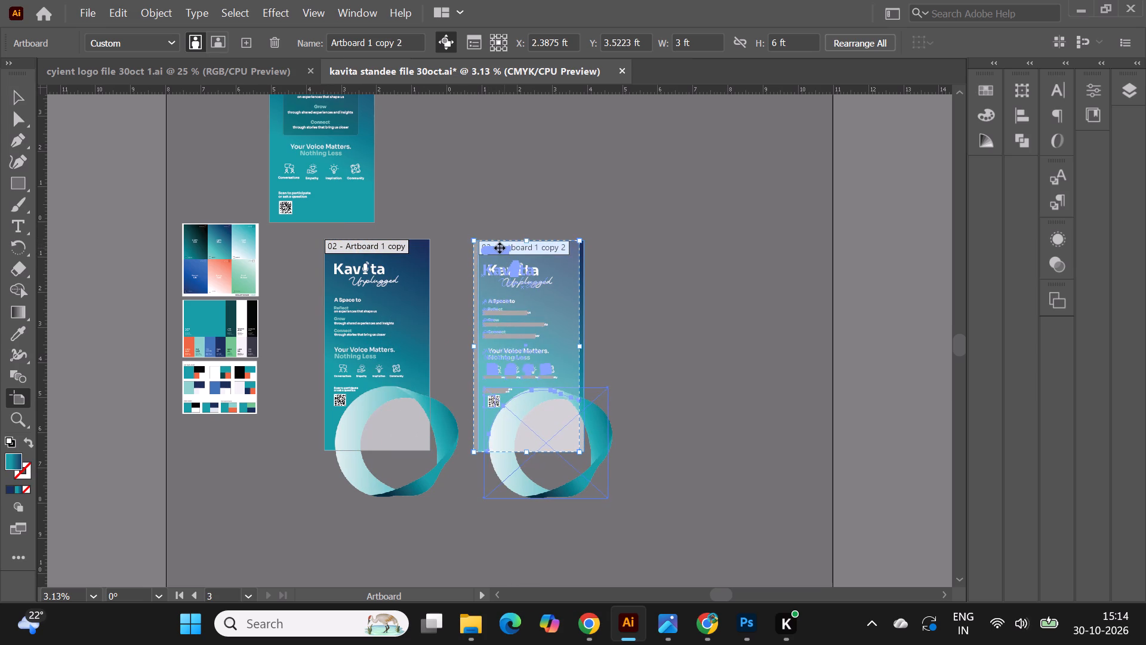
drag(500, 248, 499, 248)
click(12, 99)
click(515, 180)
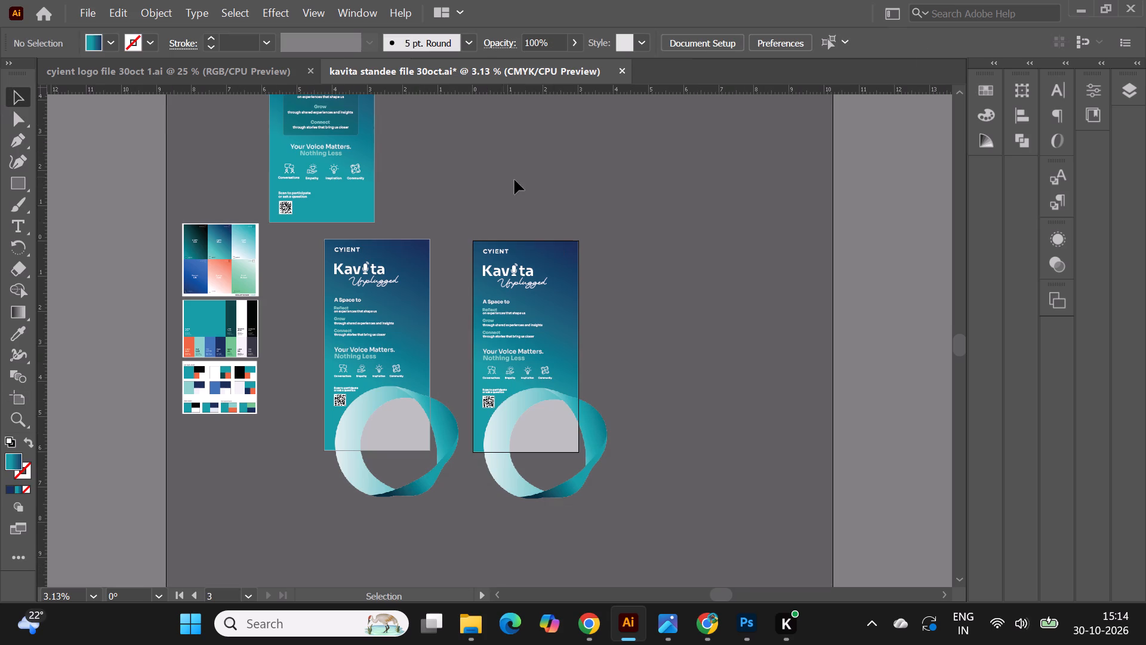
alt+scroll(540, 344, up, 1)
alt+scroll(530, 279, up, 1)
click(595, 197)
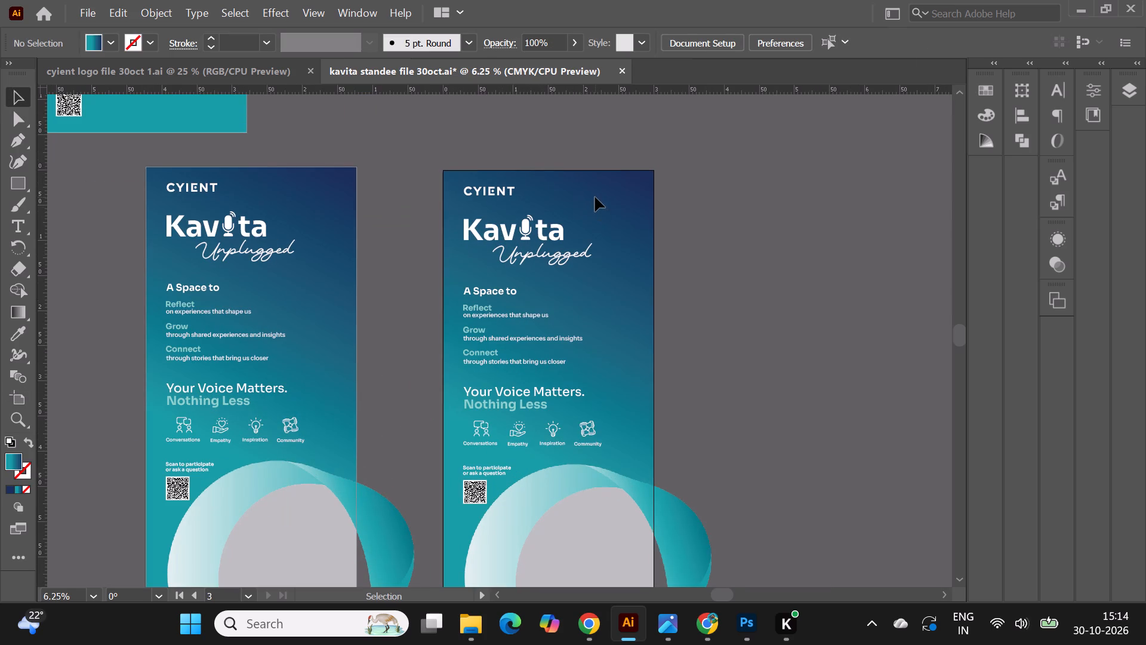
Place a vertical guide along the left edge of the CYIENT logo on the duplicated standee.
alt+scroll(595, 197, up, 1)
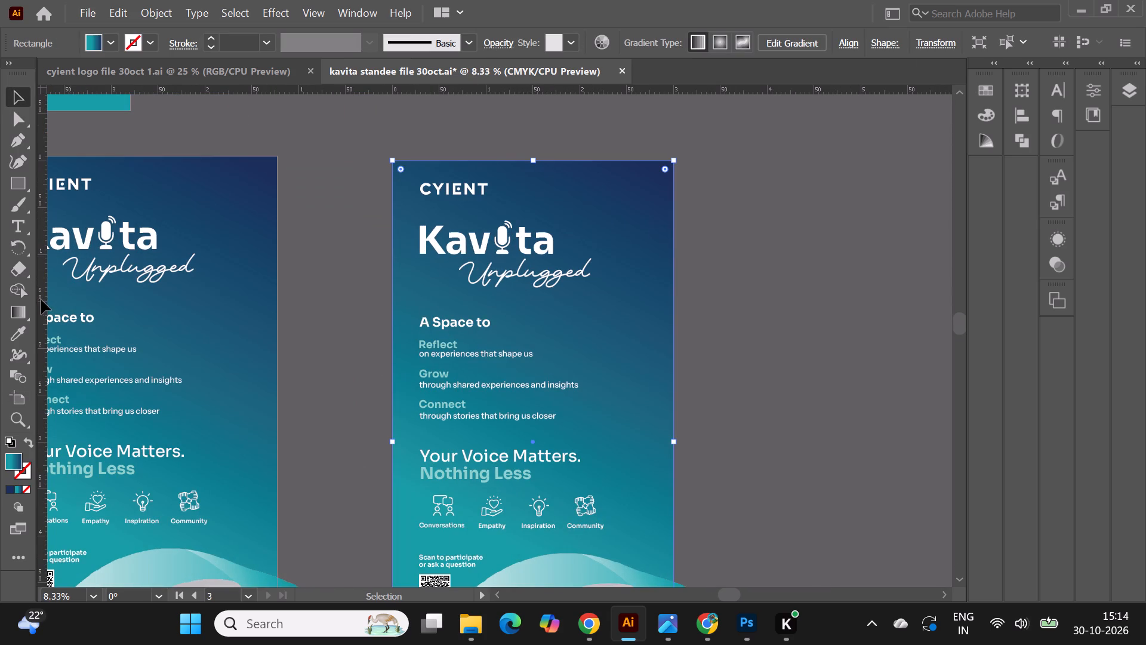
drag(41, 299, 420, 236)
alt+scroll(458, 206, up, 1)
alt+scroll(449, 179, down, 4)
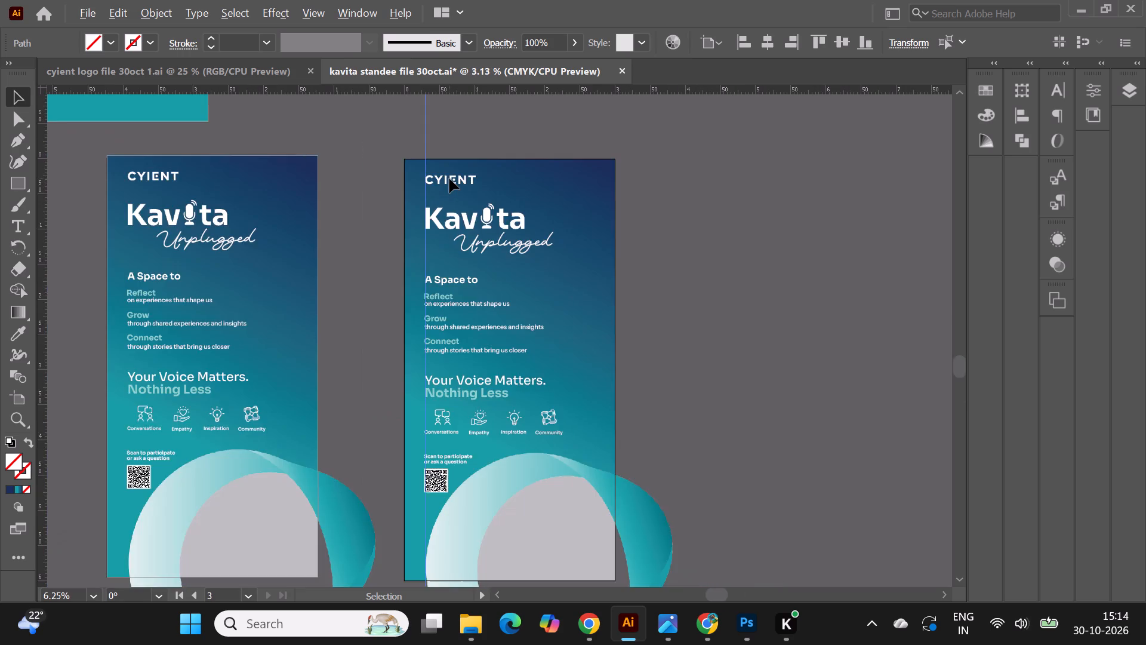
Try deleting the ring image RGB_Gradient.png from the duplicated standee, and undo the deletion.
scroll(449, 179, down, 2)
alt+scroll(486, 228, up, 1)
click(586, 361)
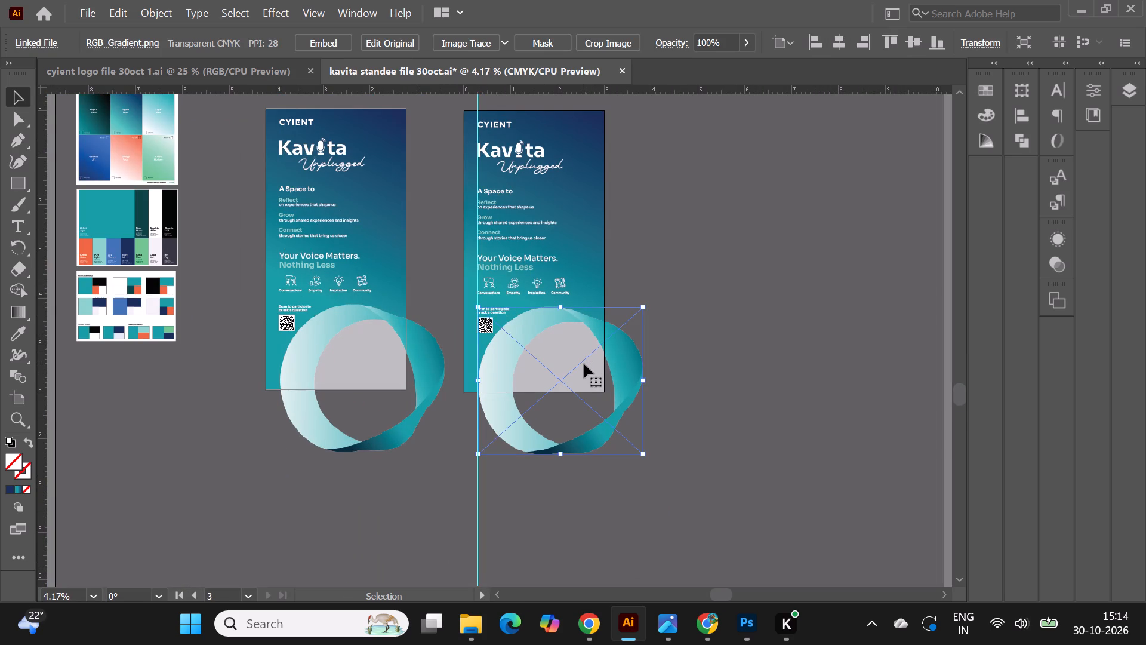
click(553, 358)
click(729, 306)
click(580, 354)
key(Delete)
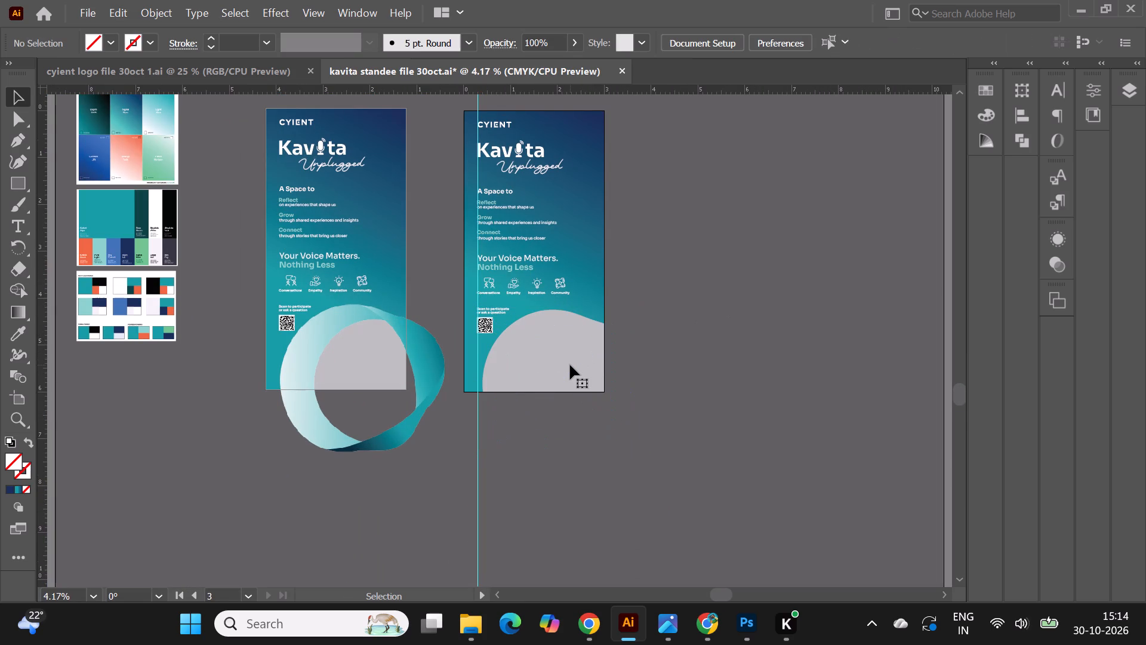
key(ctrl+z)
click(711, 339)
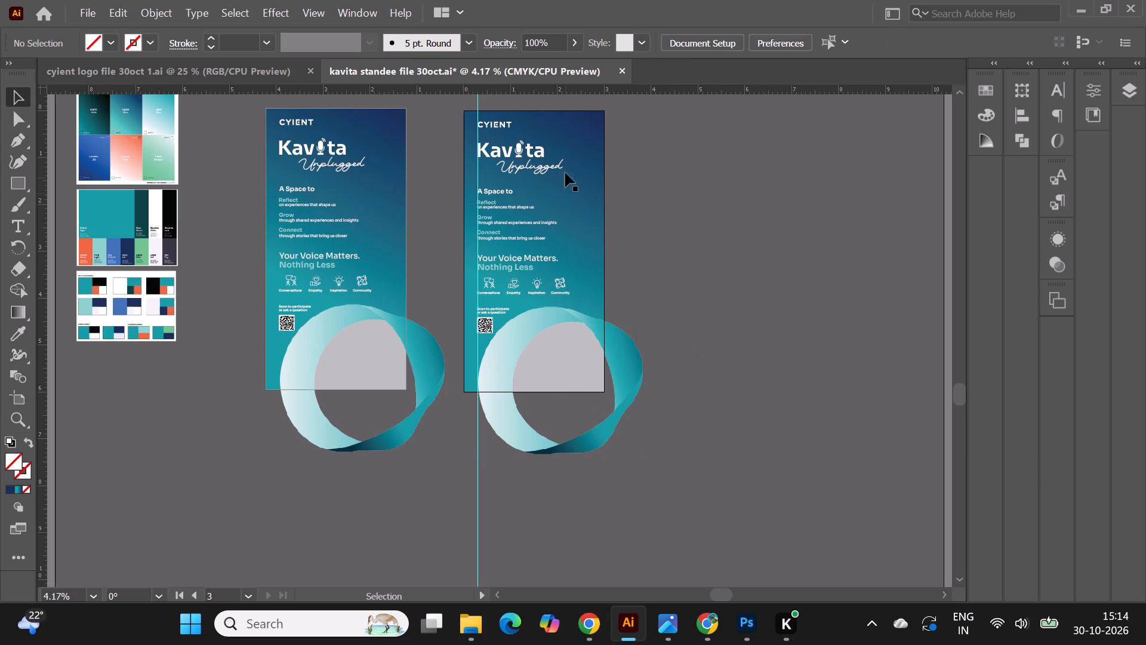
Open the list of layers and objects with the duplicated standee's ring image selected.
click(583, 134)
alt+scroll(583, 134, up, 1)
click(1122, 101)
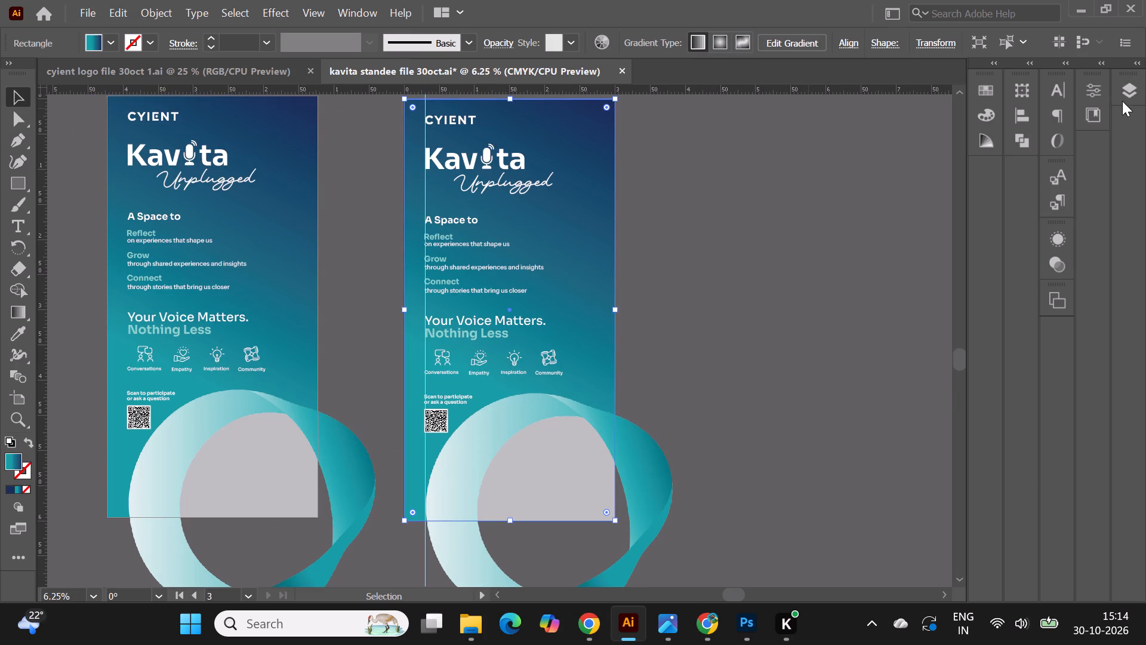
click(569, 449)
click(1132, 89)
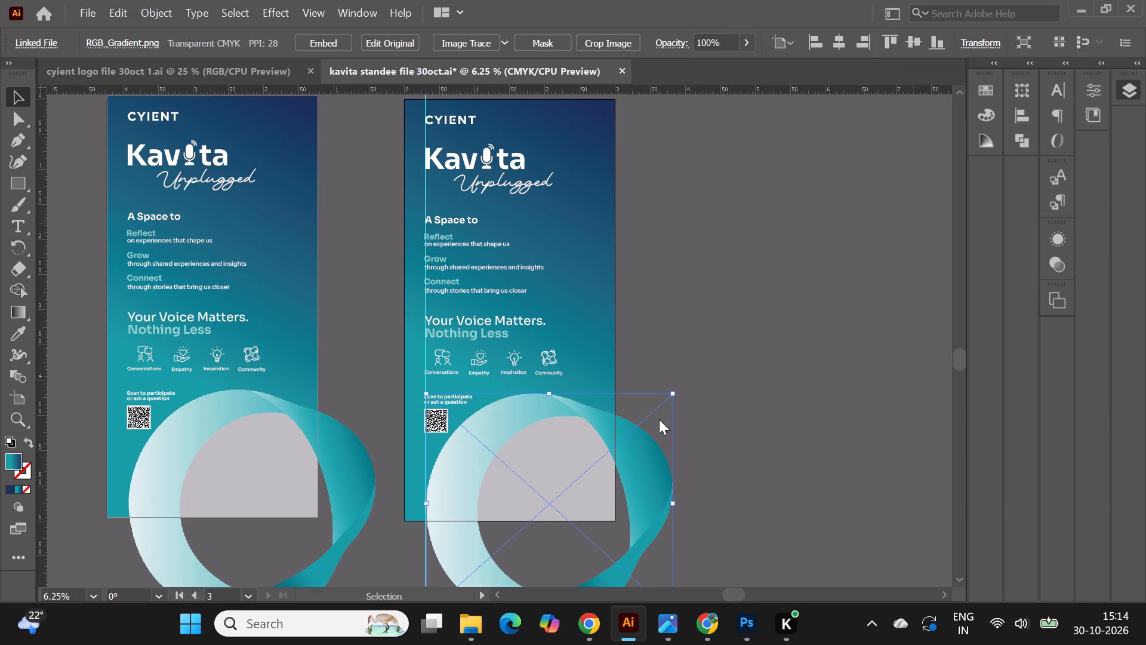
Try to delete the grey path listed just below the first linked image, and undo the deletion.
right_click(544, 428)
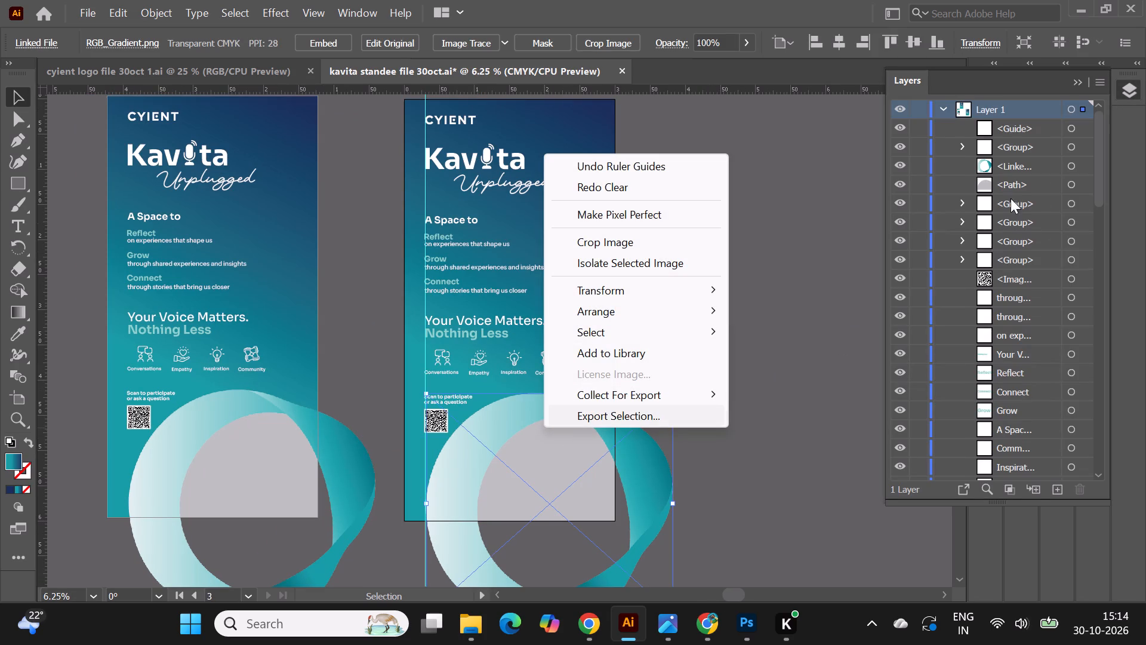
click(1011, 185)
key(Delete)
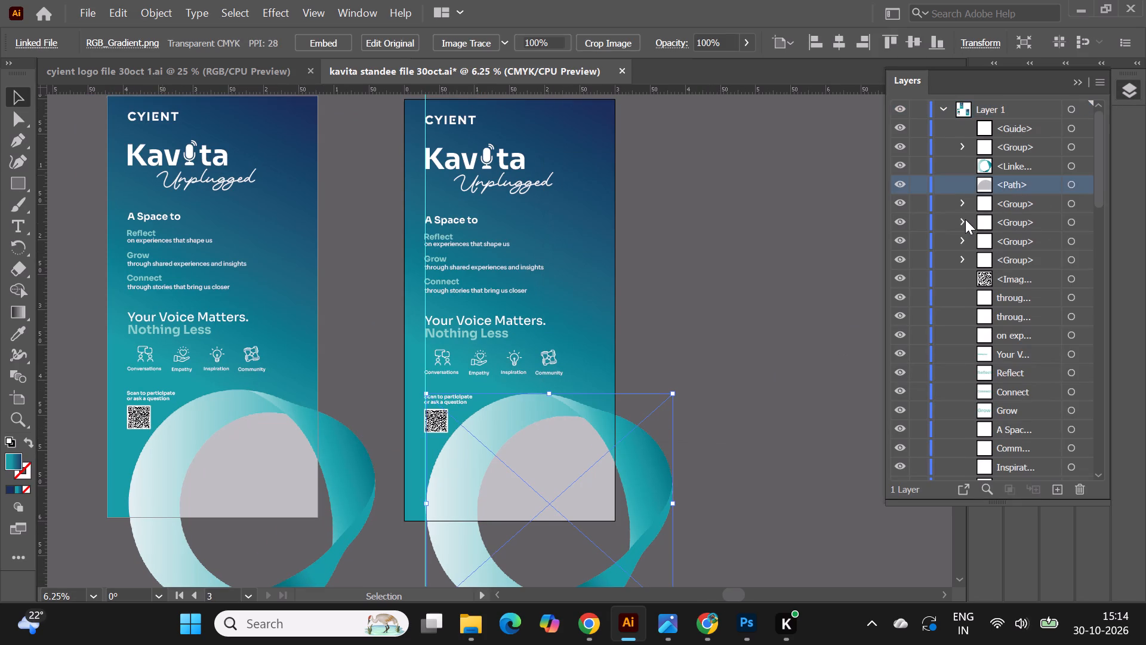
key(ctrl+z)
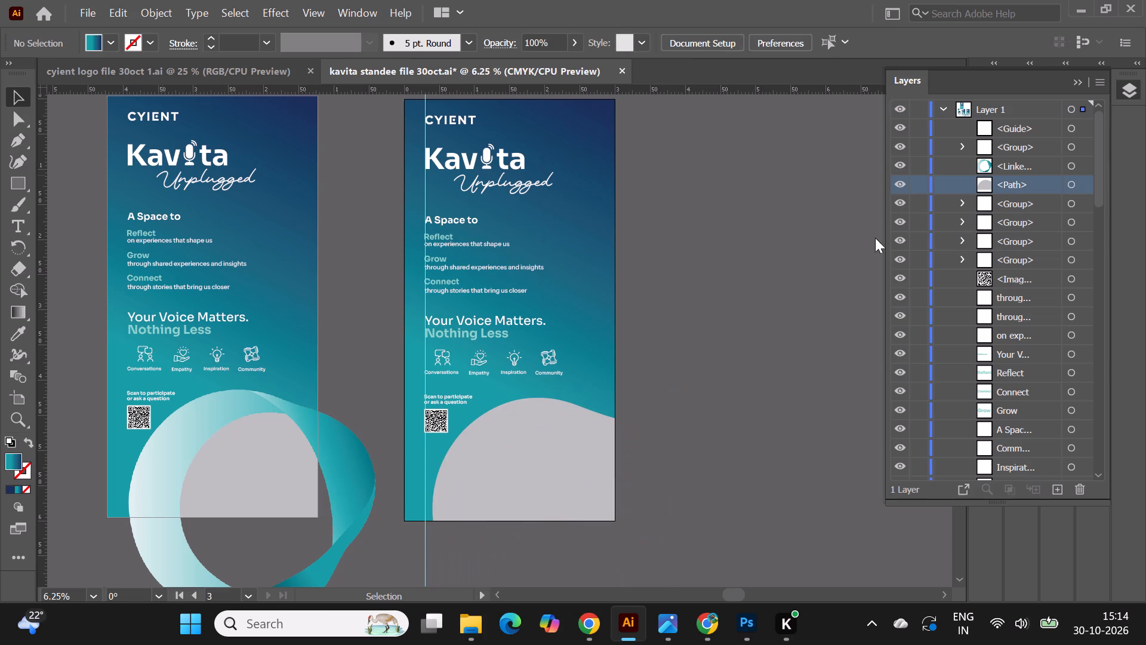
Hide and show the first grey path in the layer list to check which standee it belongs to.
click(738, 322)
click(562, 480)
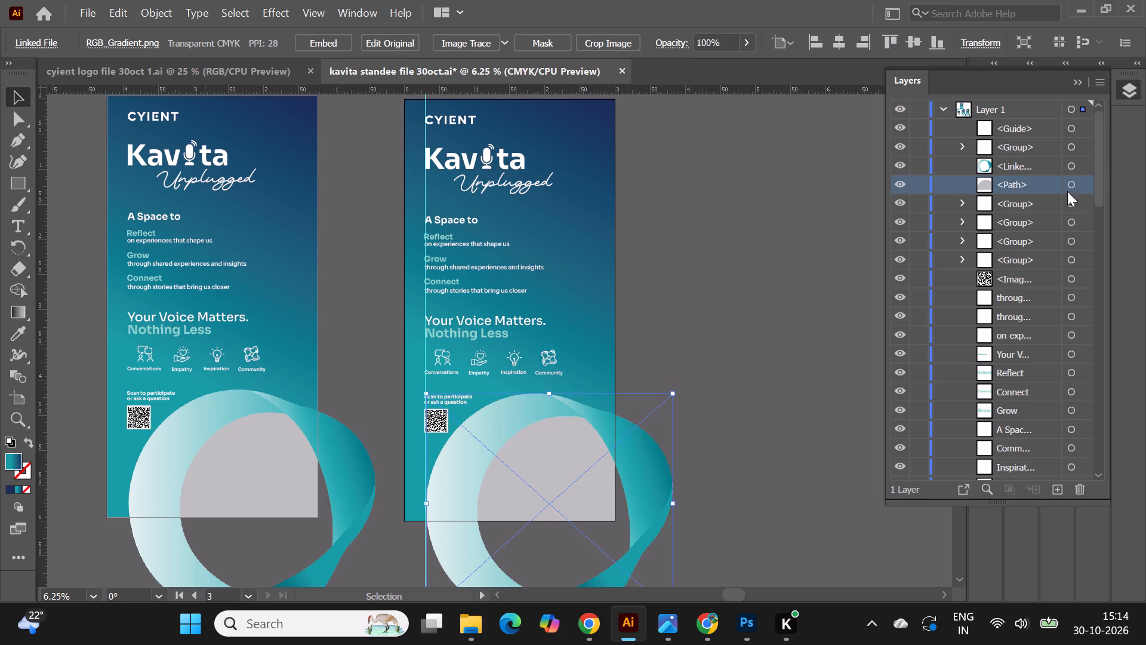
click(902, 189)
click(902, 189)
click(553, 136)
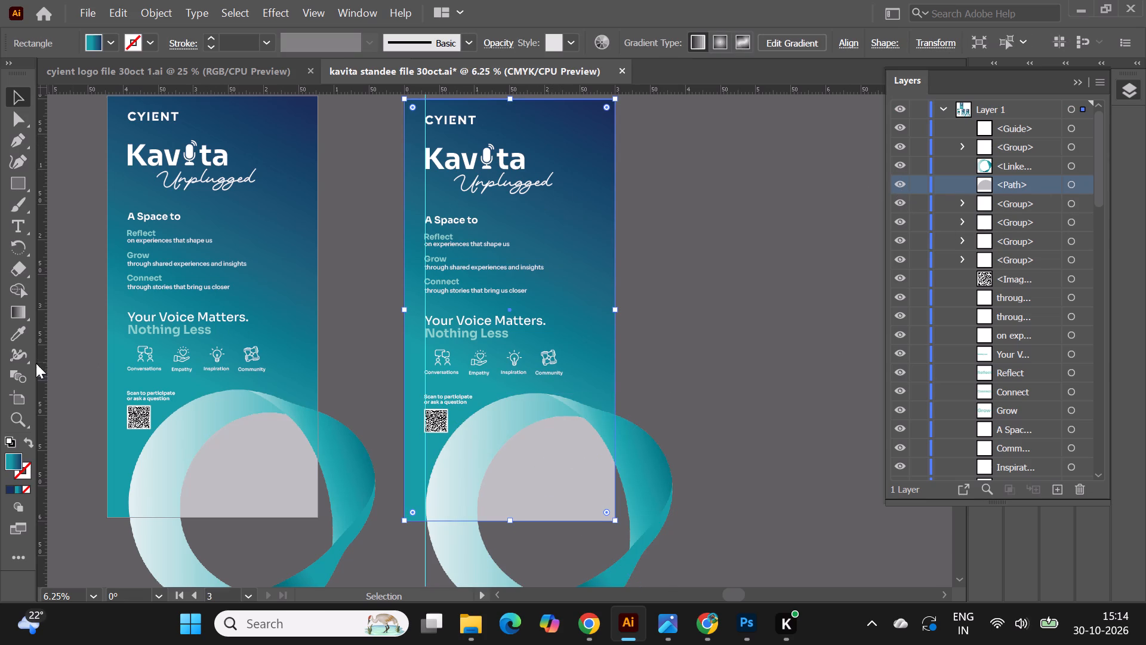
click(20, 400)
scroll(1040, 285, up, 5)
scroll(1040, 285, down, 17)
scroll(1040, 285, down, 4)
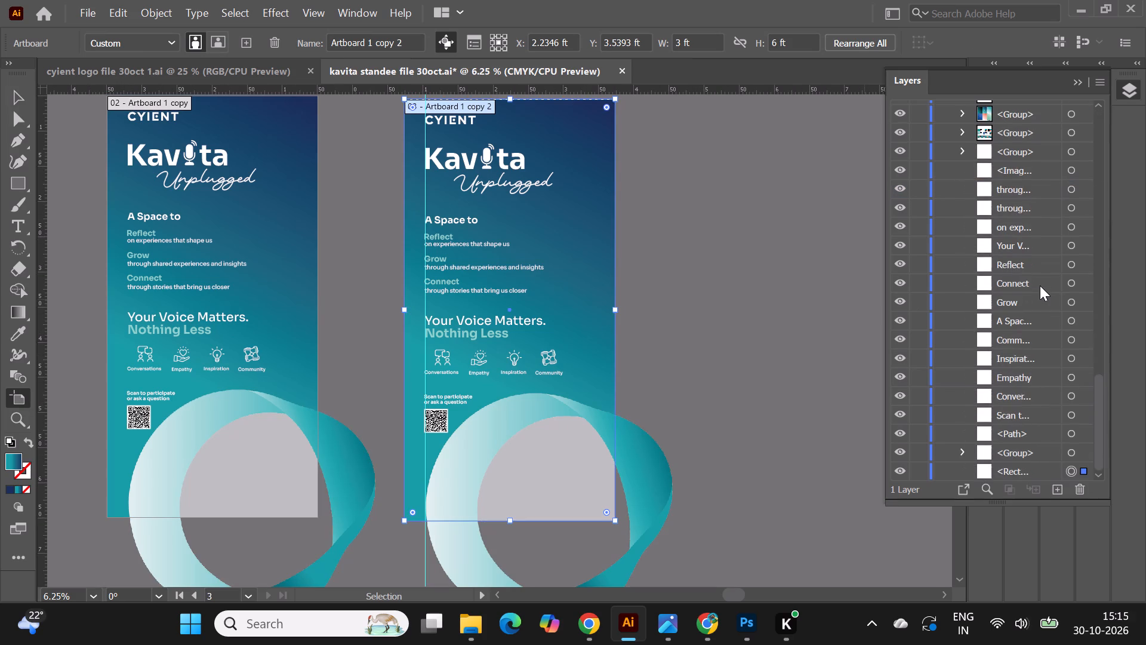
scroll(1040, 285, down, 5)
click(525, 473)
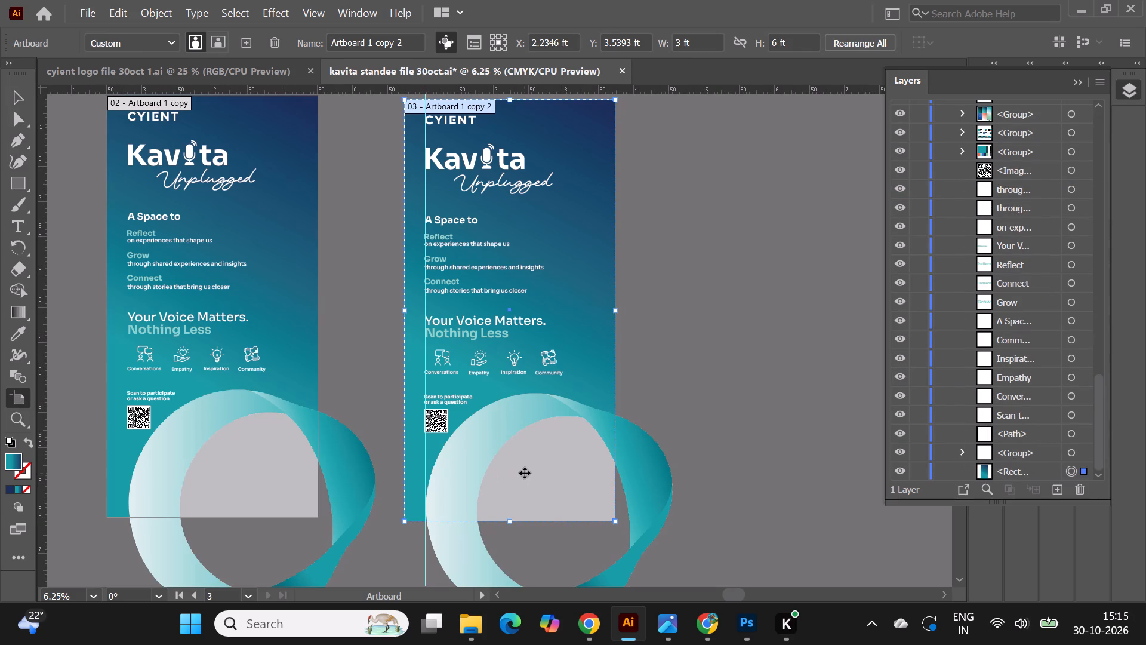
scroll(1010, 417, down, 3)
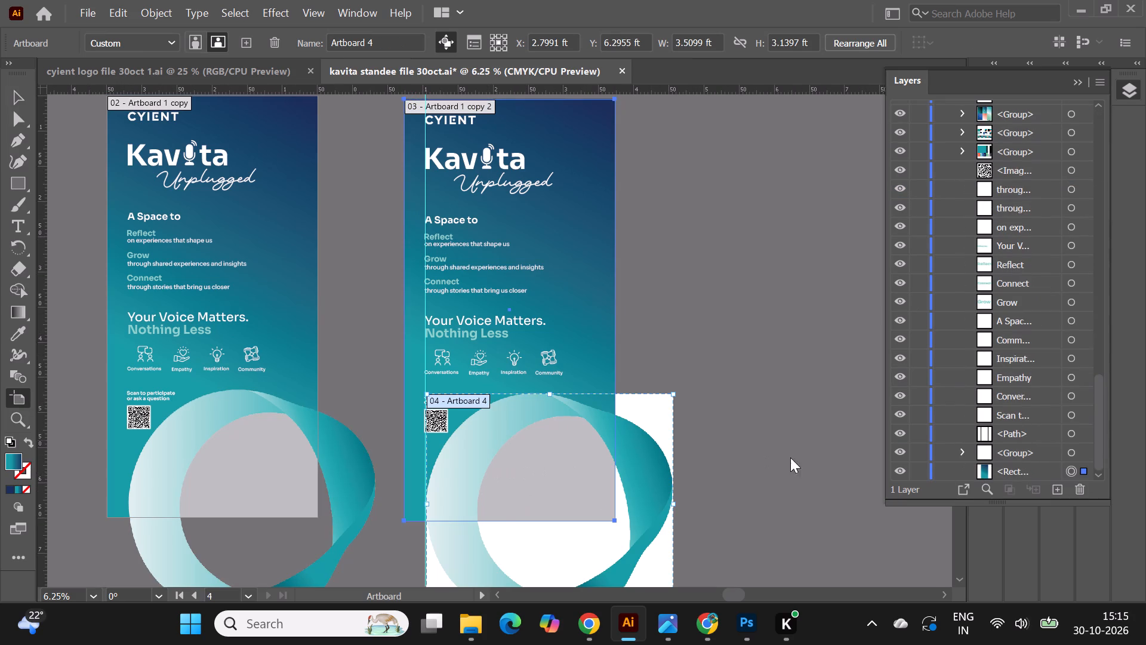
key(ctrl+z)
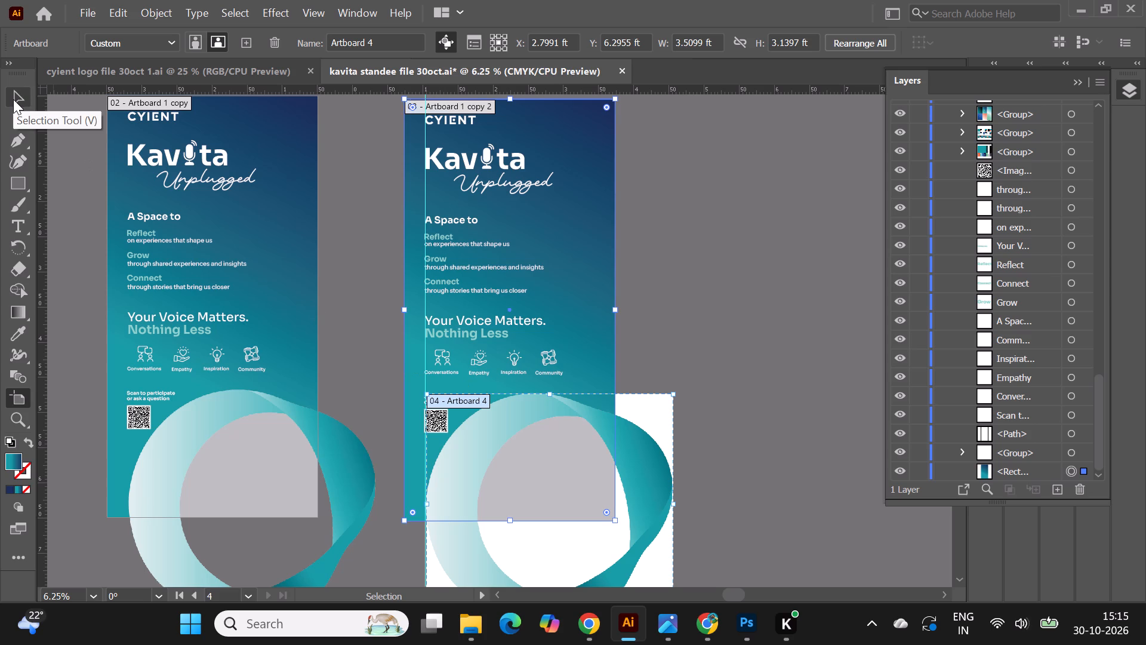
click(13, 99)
Locate the duplicated standee's ring image in the layer list and hide the grey path directly beneath it.
click(733, 346)
click(544, 460)
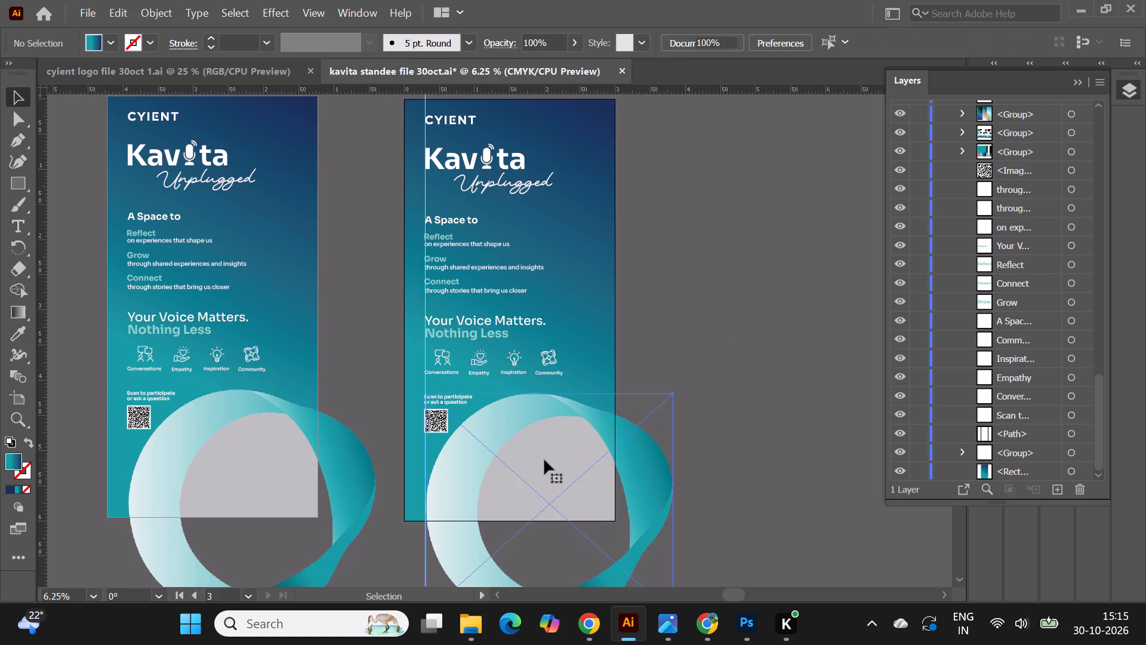
scroll(1061, 392, down, 3)
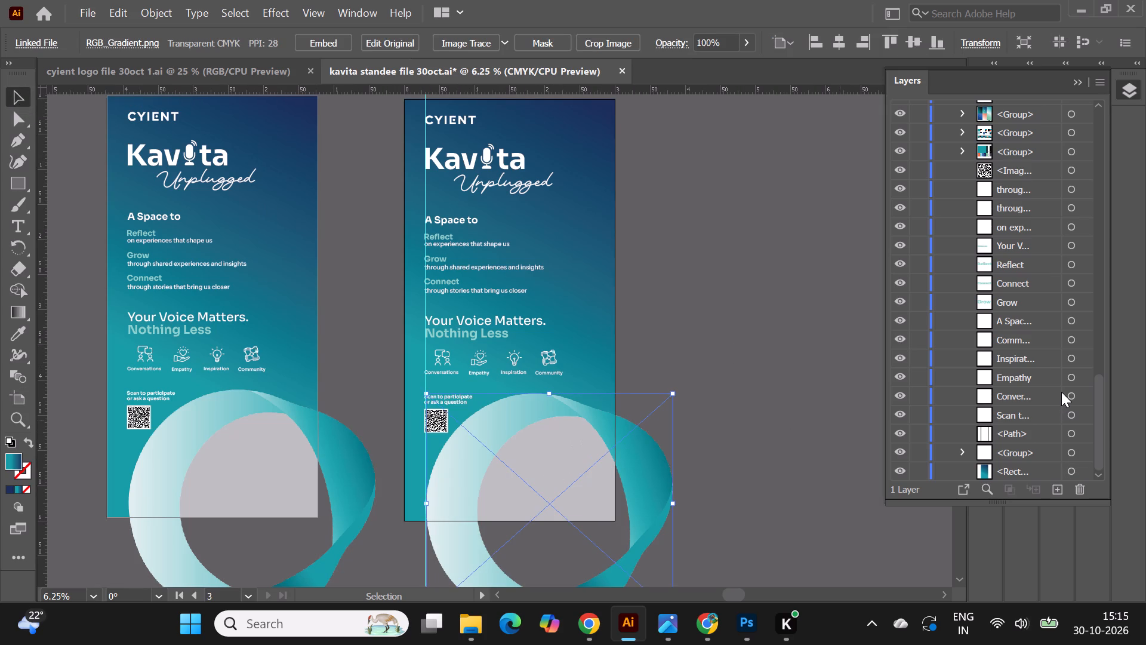
scroll(1061, 392, down, 8)
scroll(1061, 392, up, 17)
scroll(1061, 391, down, 1)
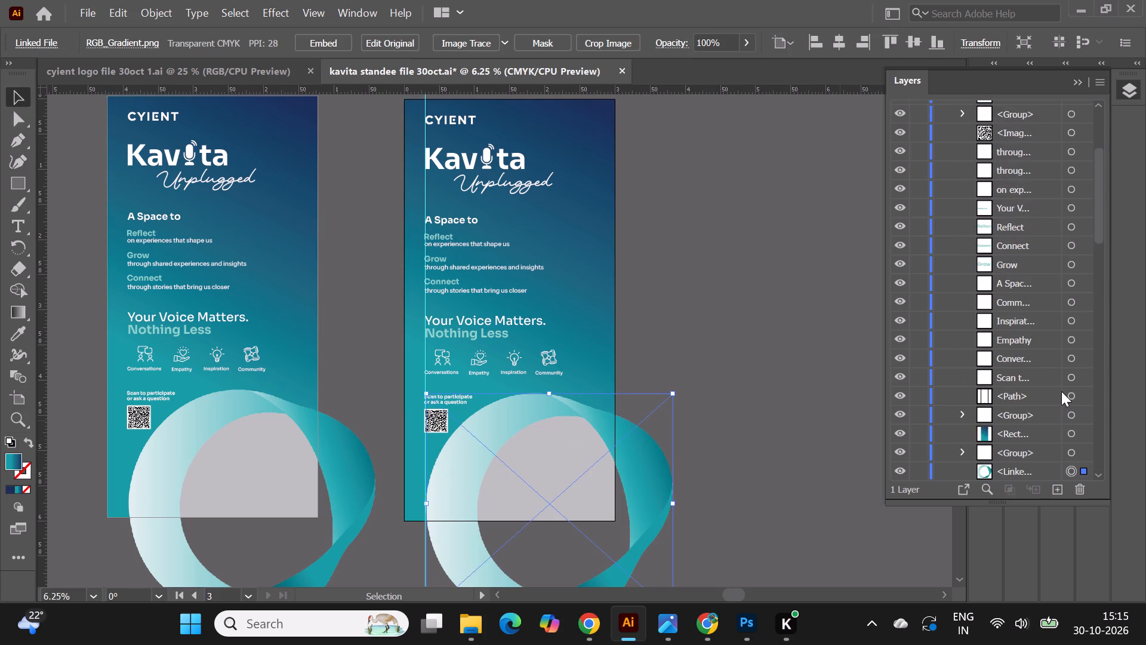
scroll(1061, 391, down, 2)
click(897, 377)
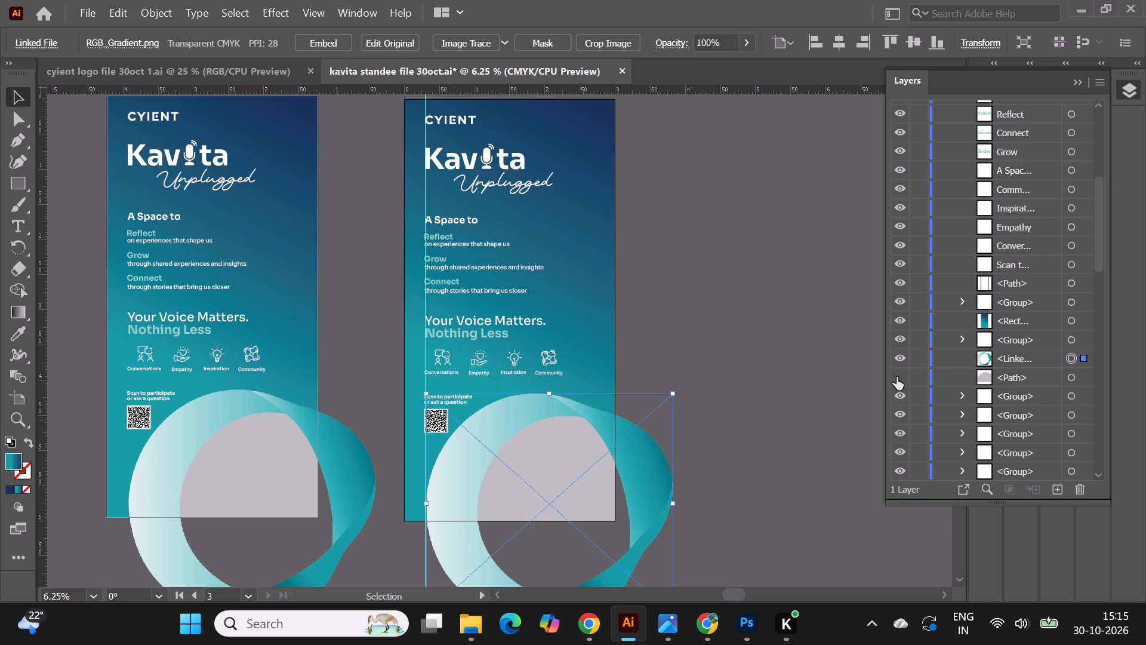
click(734, 305)
Move the duplicated standee's ring image off its artboard, into the empty space to the right.
alt+scroll(297, 200, down, 1)
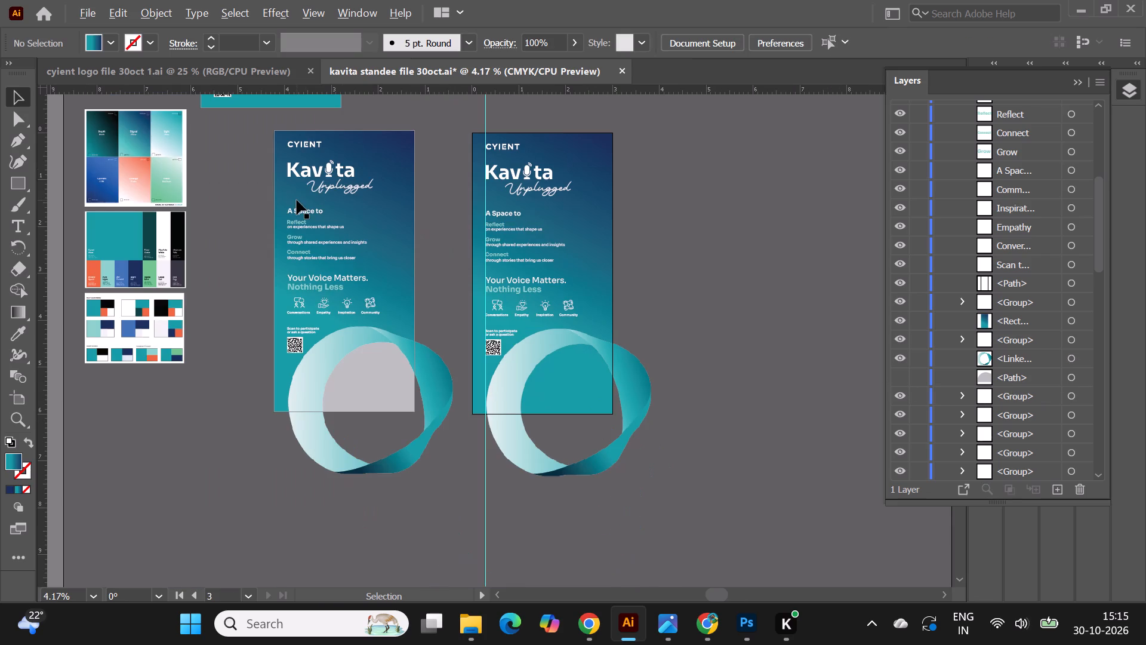
alt+scroll(628, 133, up, 1)
alt+scroll(540, 145, up, 1)
alt+scroll(540, 145, down, 1)
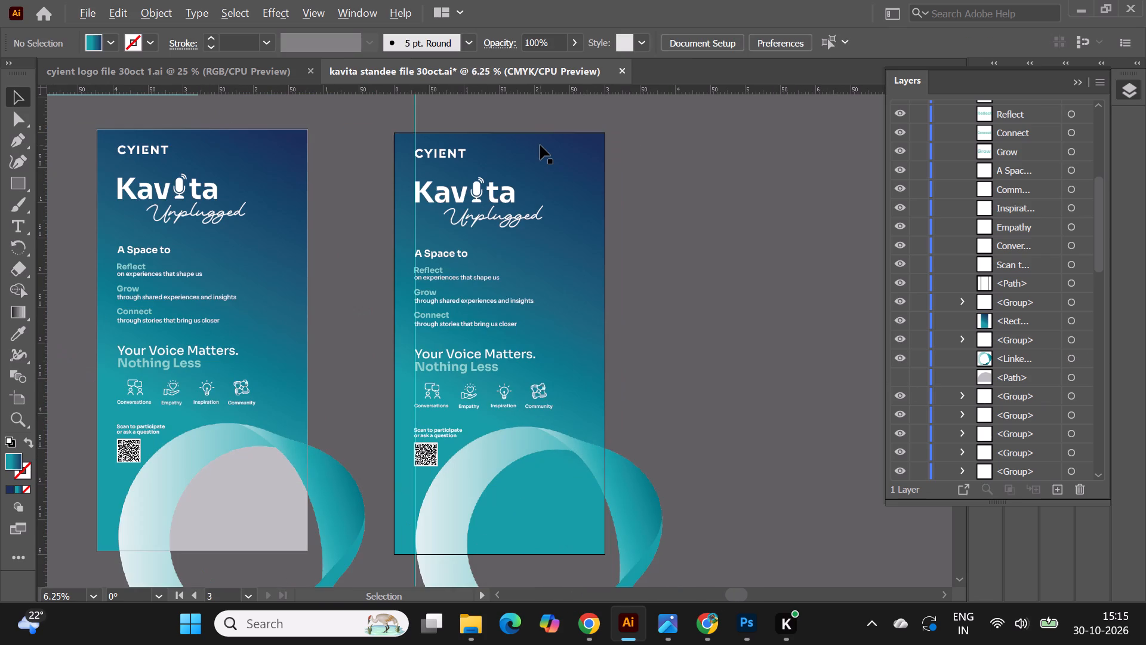
click(592, 457)
drag(587, 454, 806, 456)
click(738, 305)
Delete the Kavita Unplugged title group from the duplicated standee.
alt+scroll(458, 160, up, 2)
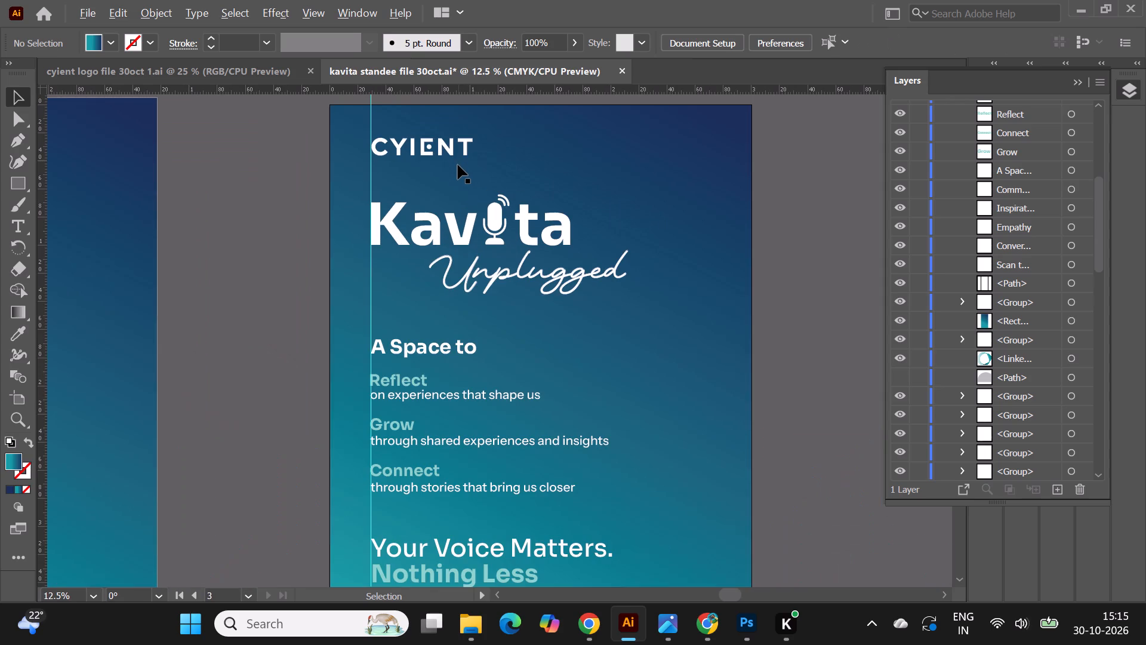
click(457, 239)
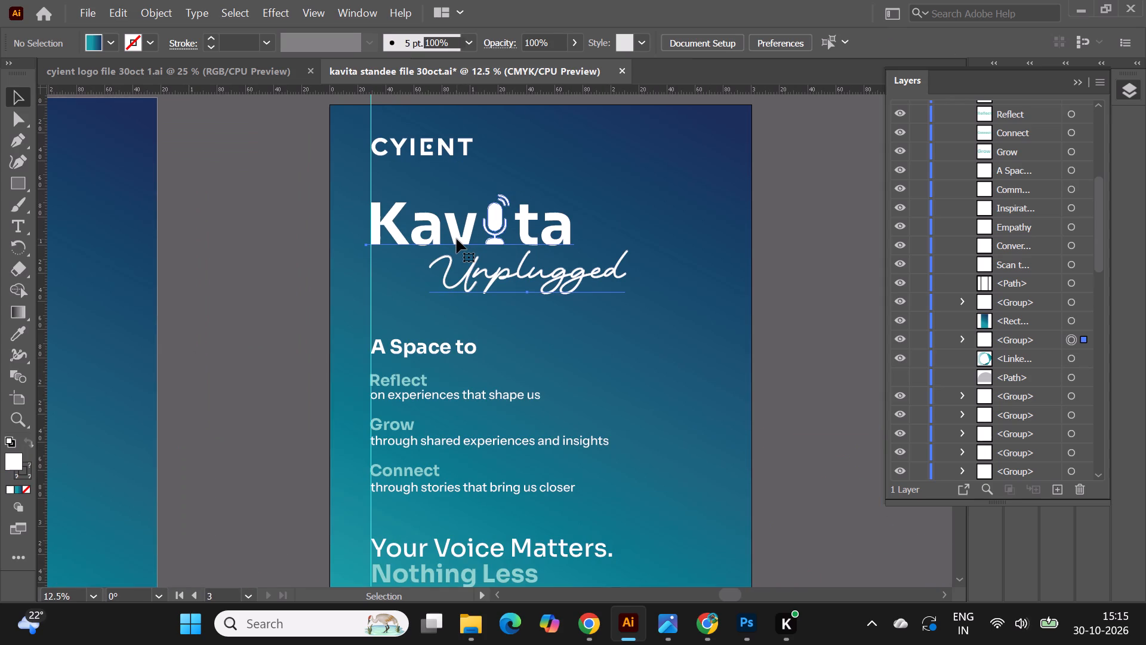
key(Delete)
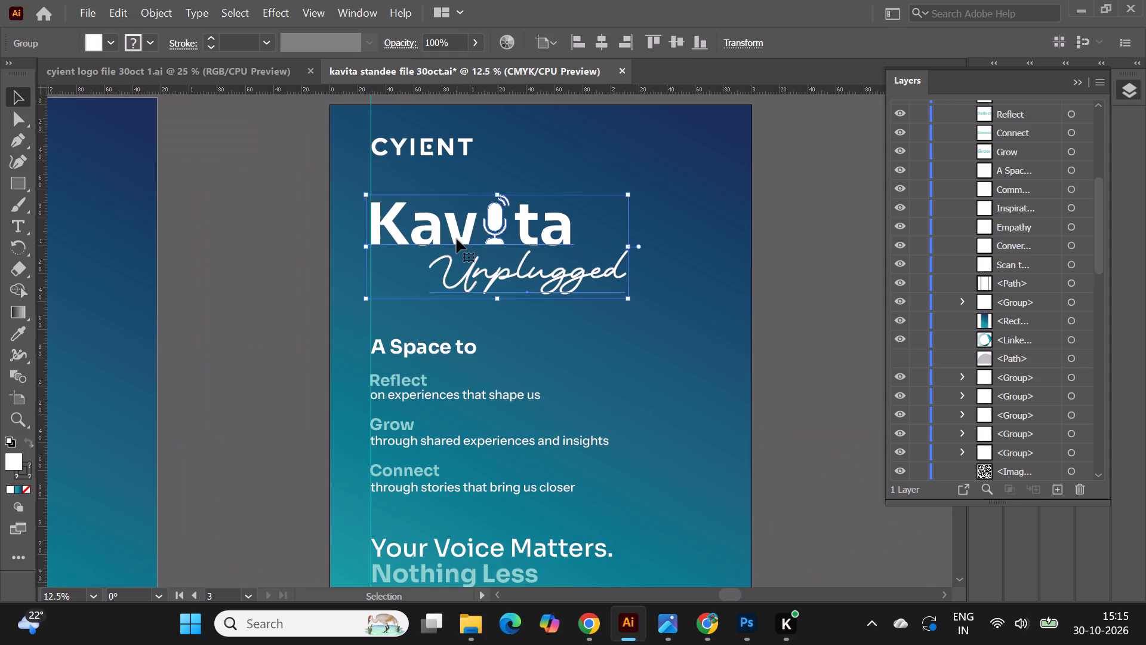
click(268, 212)
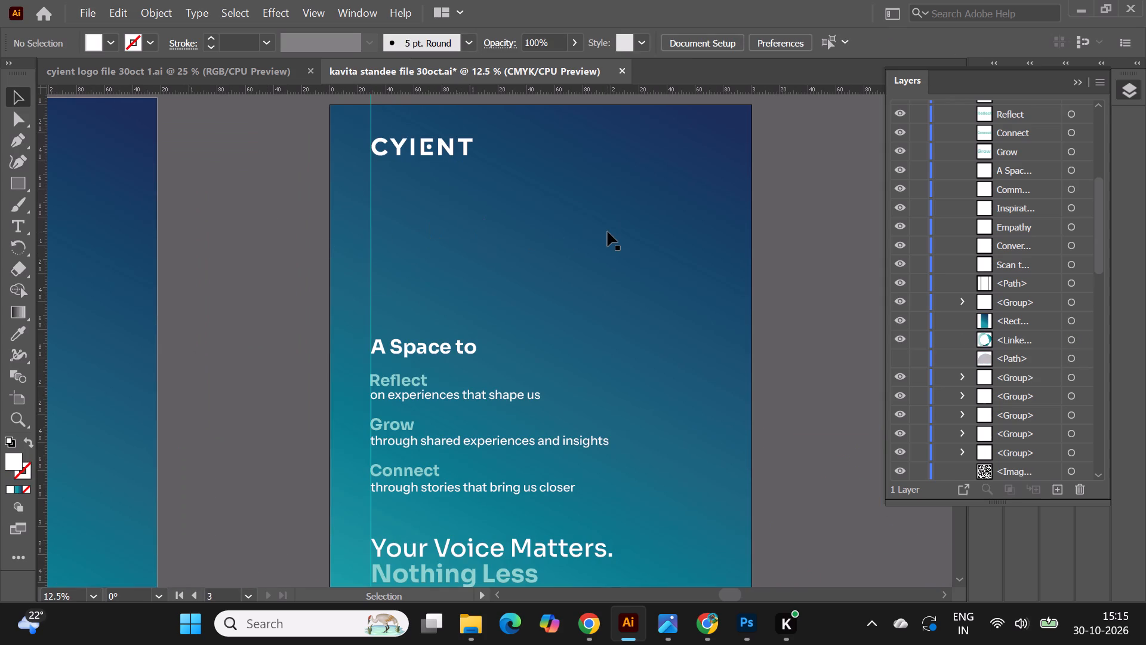
Copy the "A Space to" heading to just below the CYIENT logo, aligned to the vertical guide.
alt+scroll(608, 232, down, 2)
alt+scroll(608, 232, up, 1)
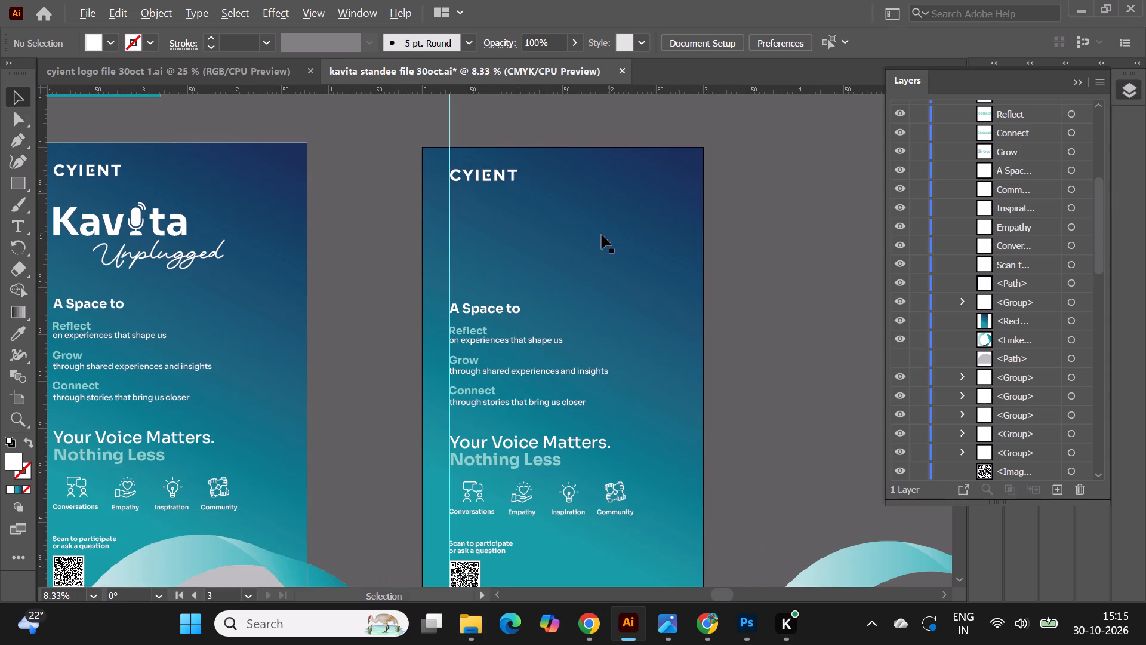
click(471, 309)
alt+drag(491, 311, 507, 221)
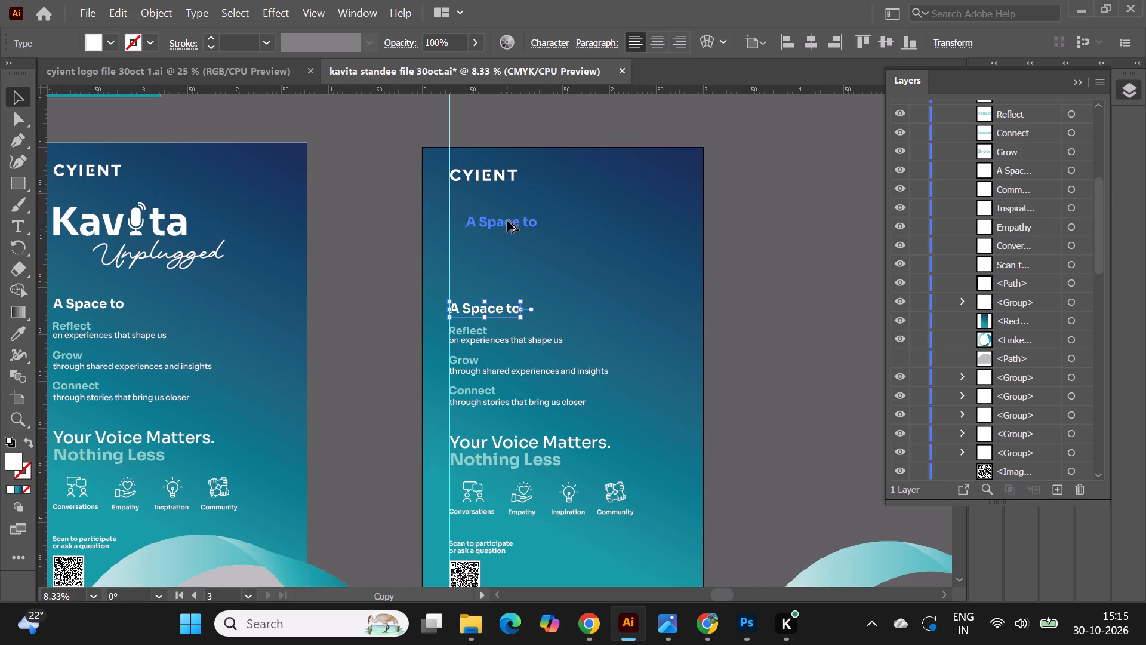
alt+drag(507, 221, 491, 213)
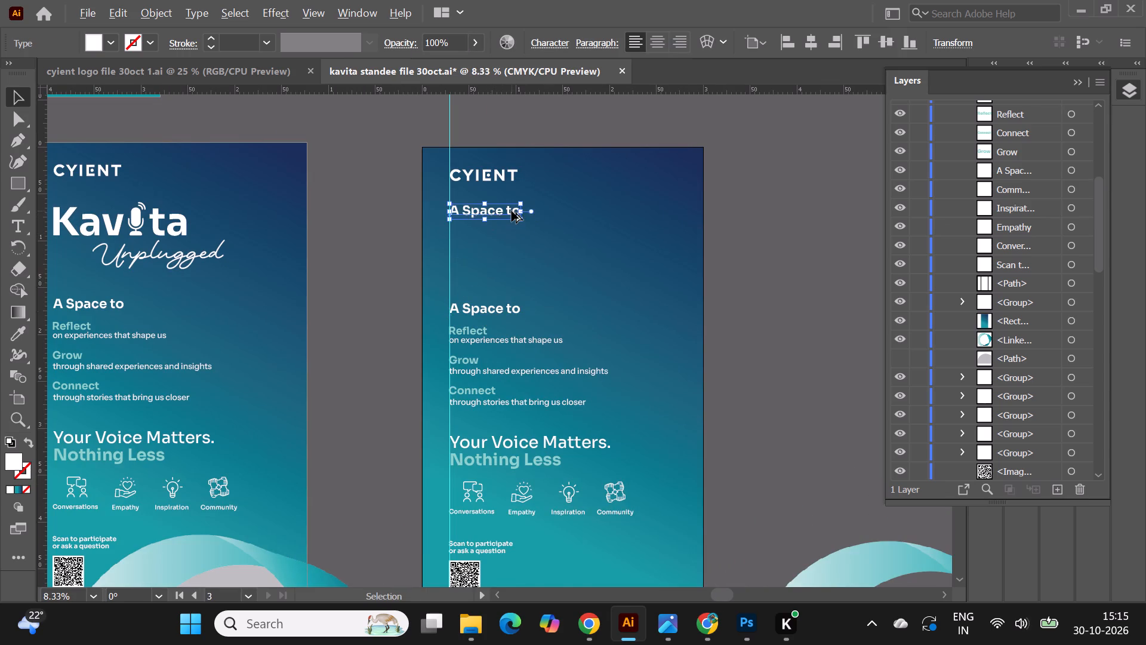
Scale the copied "A Space to" heading up proportionally to a font size of about 248 pt.
alt+scroll(512, 211, up, 2)
shift+drag(530, 225, 585, 245)
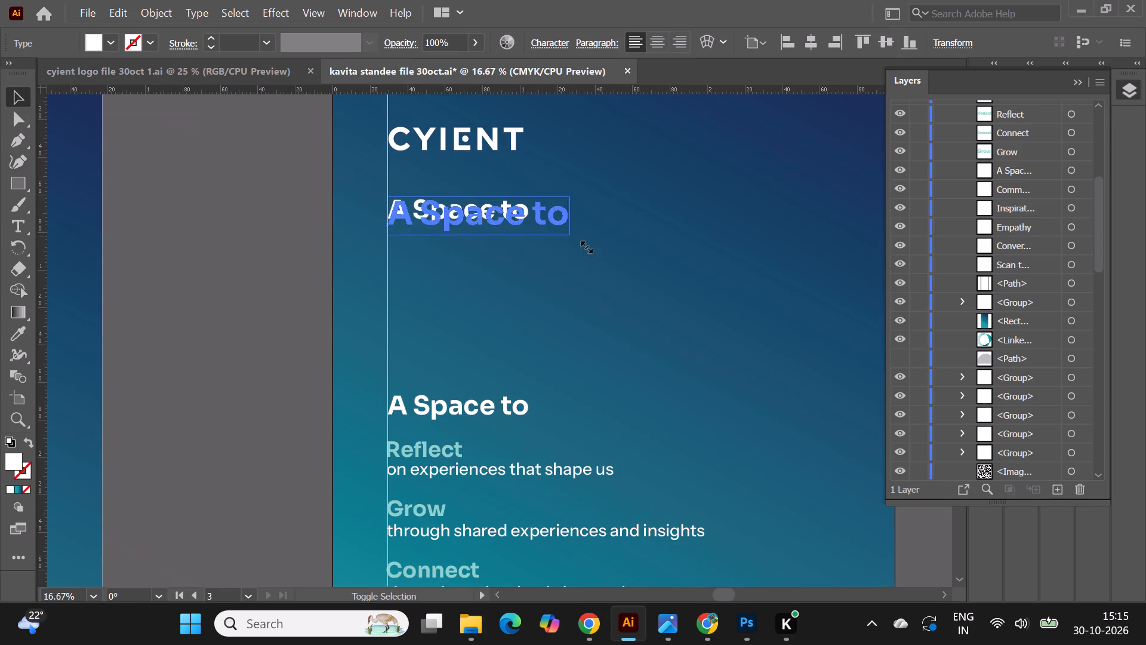
shift+drag(585, 245, 684, 274)
alt+scroll(502, 245, down, 1)
click(303, 237)
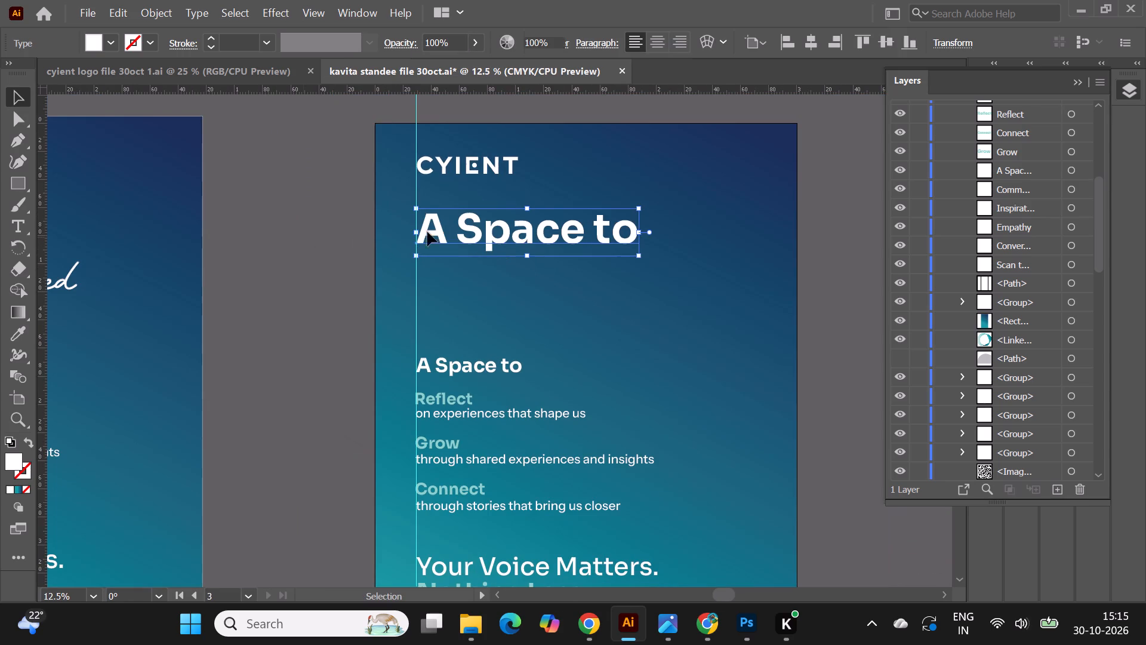
Replace the text of the enlarged "A Space to" heading with "Kavita".
double_click(507, 230)
drag(636, 231, 464, 229)
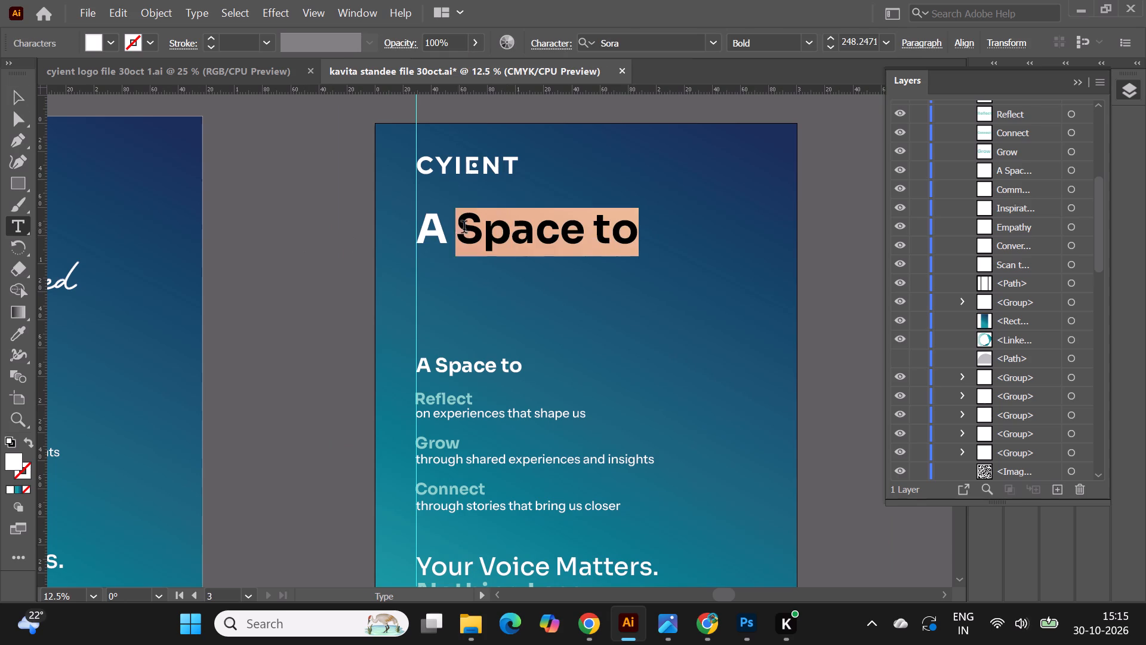
drag(464, 229, 417, 229)
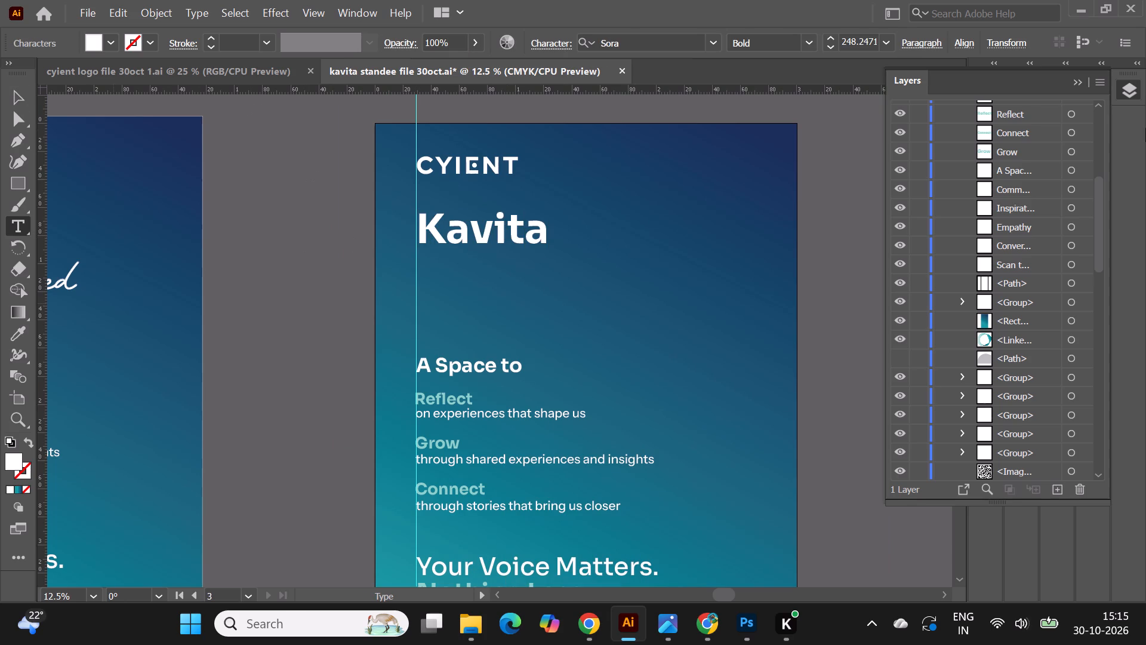
click(15, 88)
click(275, 199)
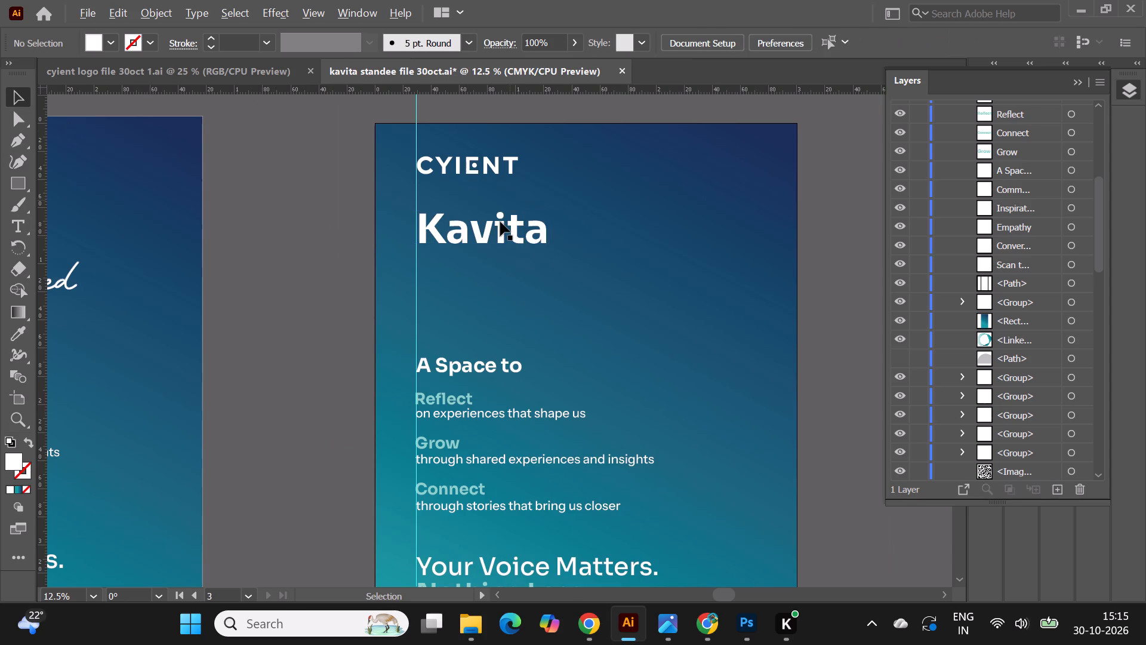
Nudge the "Kavita" title slightly so its first letter lines up with the vertical guide under the CYIENT logo.
alt+scroll(500, 222, up, 1)
click(448, 236)
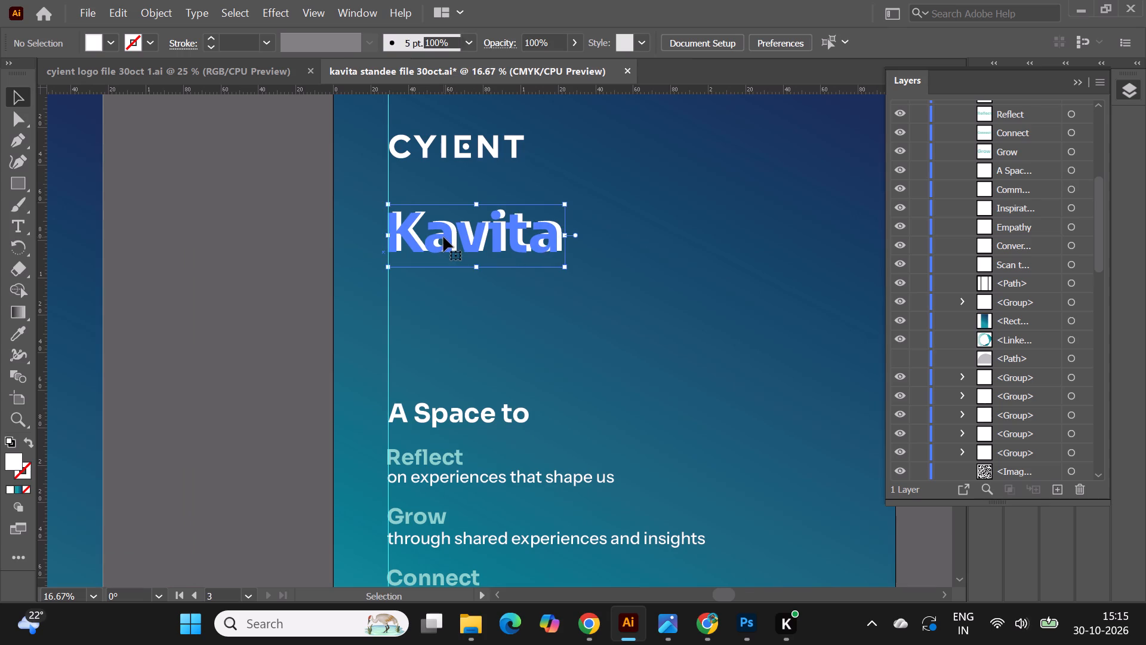
click(270, 245)
click(478, 238)
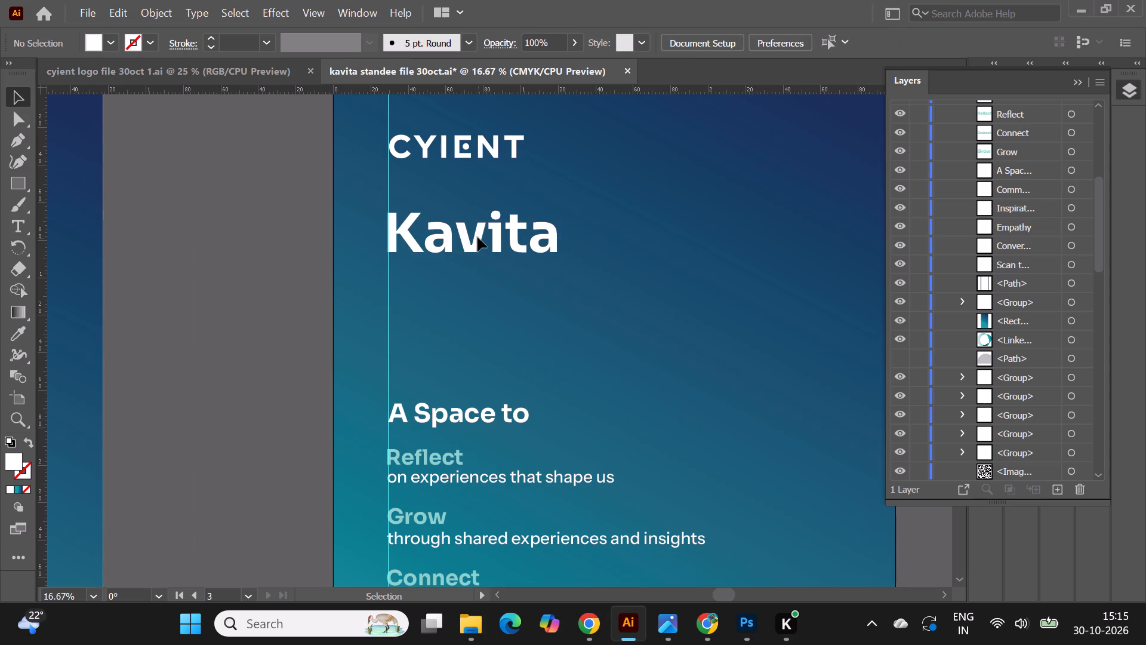
click(286, 275)
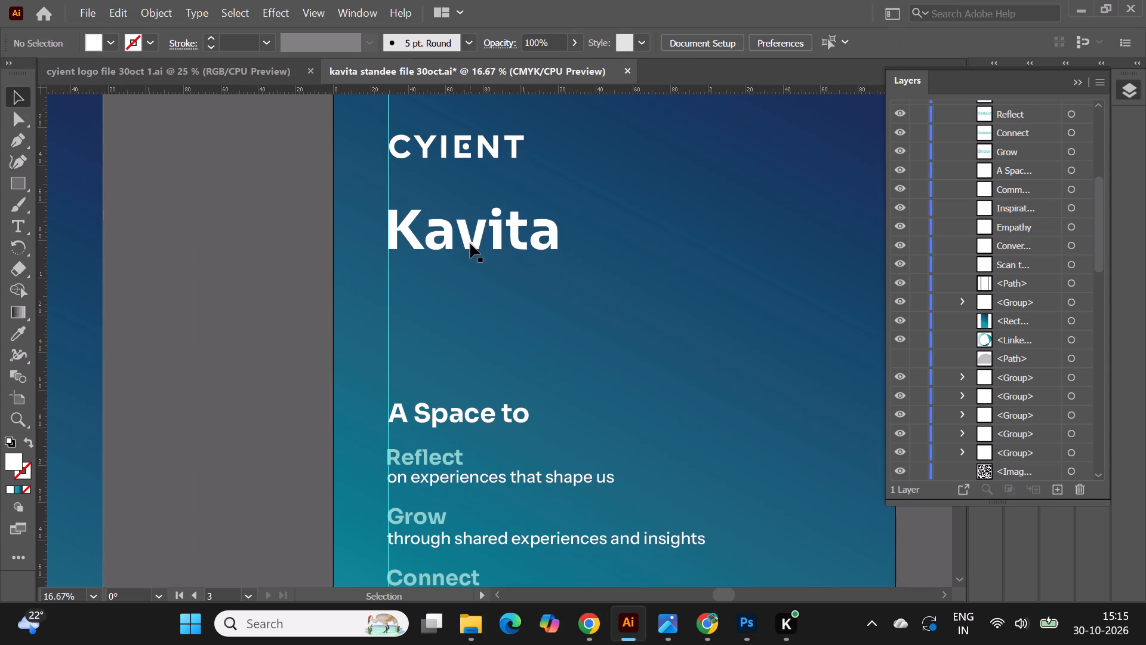
Duplicate the "Kavita" title directly beneath itself as a second title line, aligned to the vertical guide.
click(470, 244)
alt+drag(482, 234, 485, 272)
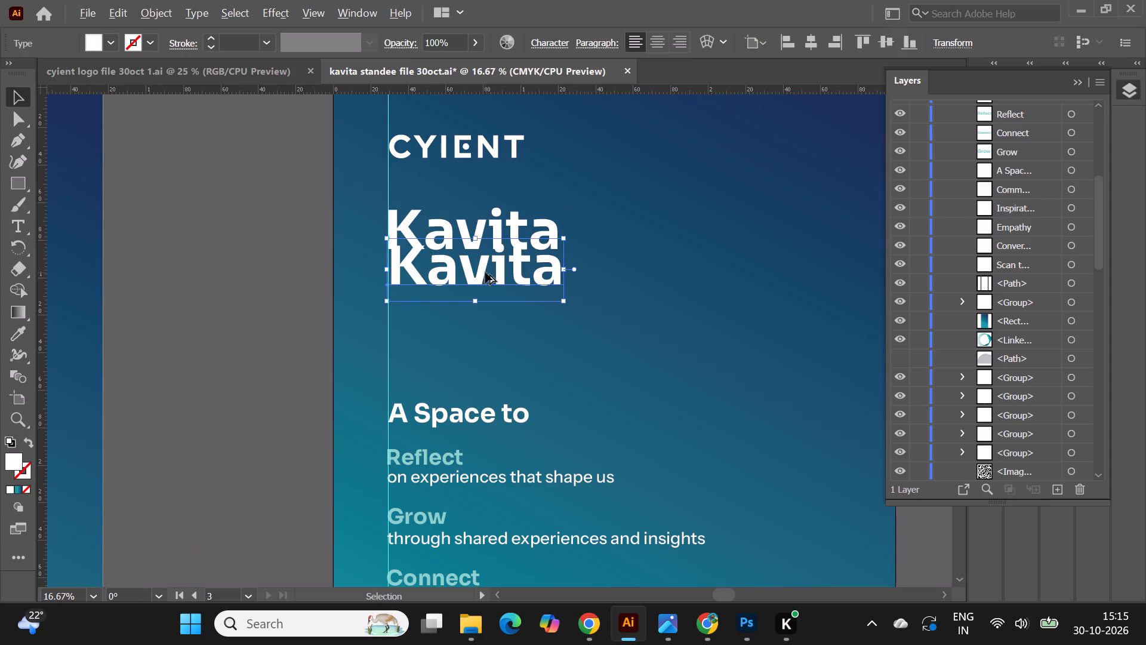
drag(477, 275, 476, 288)
click(298, 294)
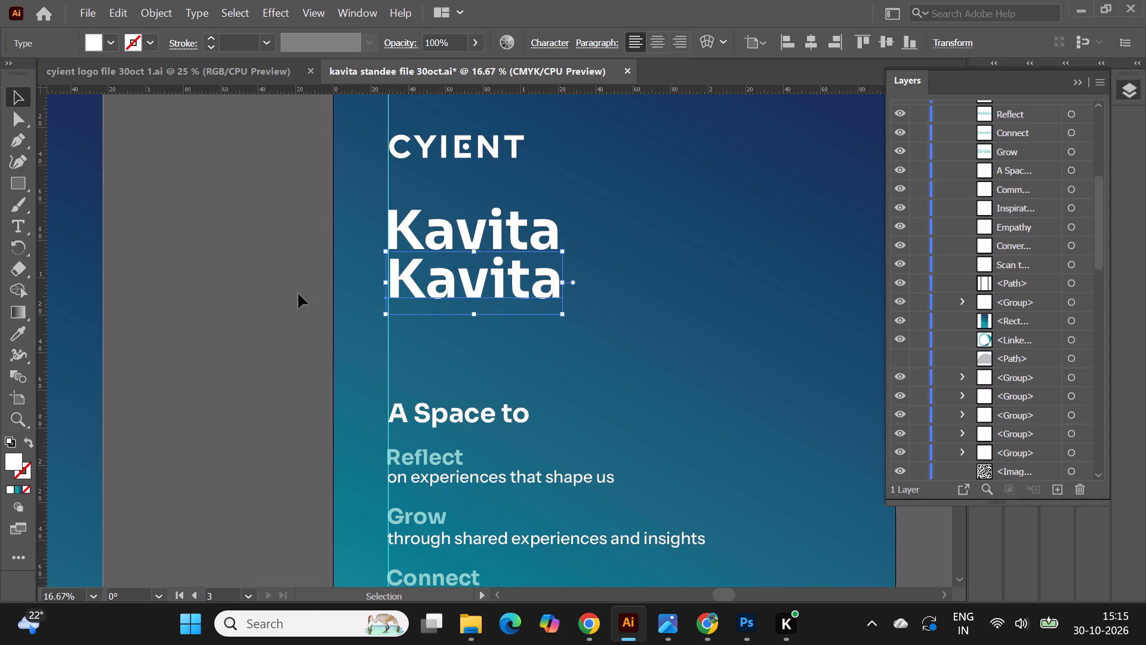
Replace the text of the lower "Kavita" copy with "Unplugged".
click(483, 294)
double_click(482, 298)
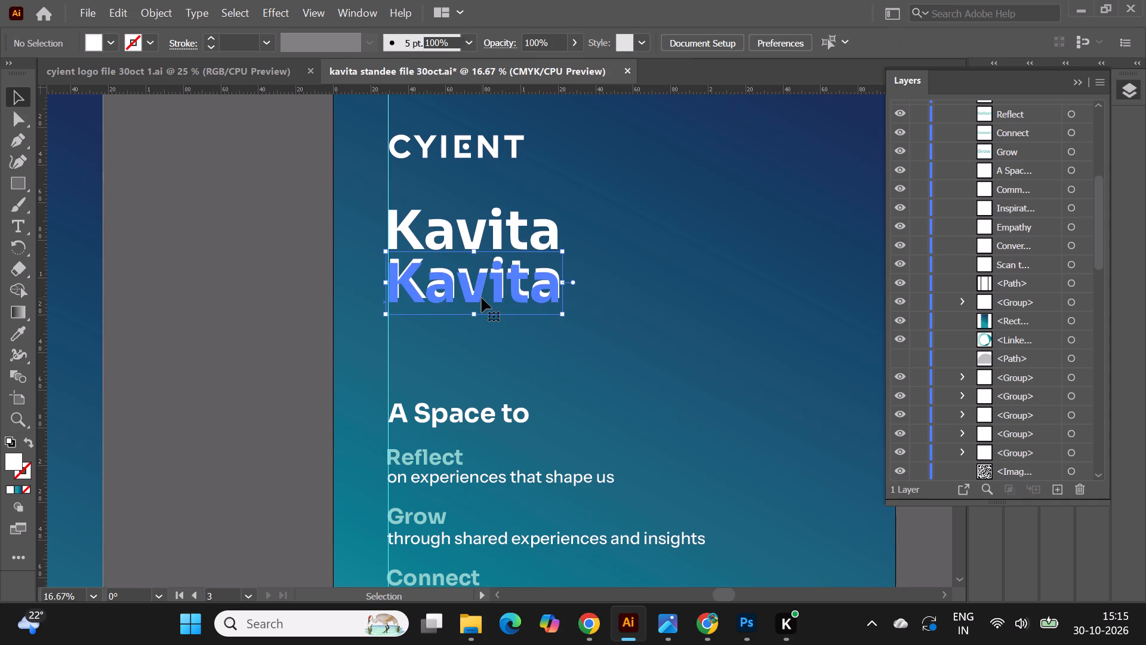
drag(558, 282, 395, 283)
key(n)
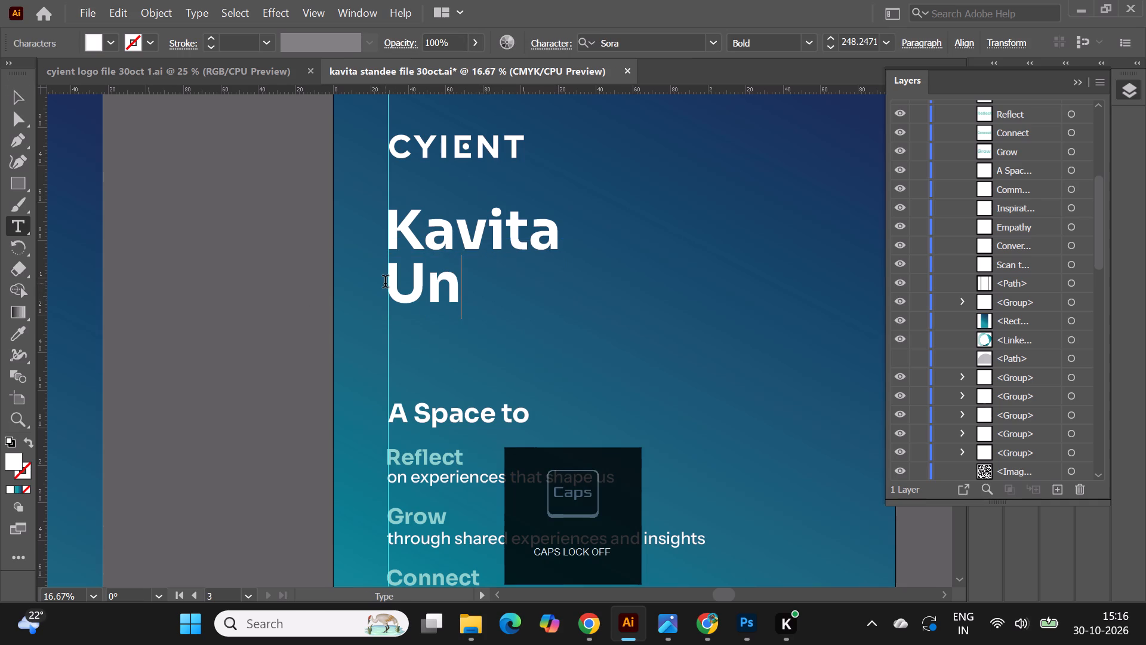
text(plugged)
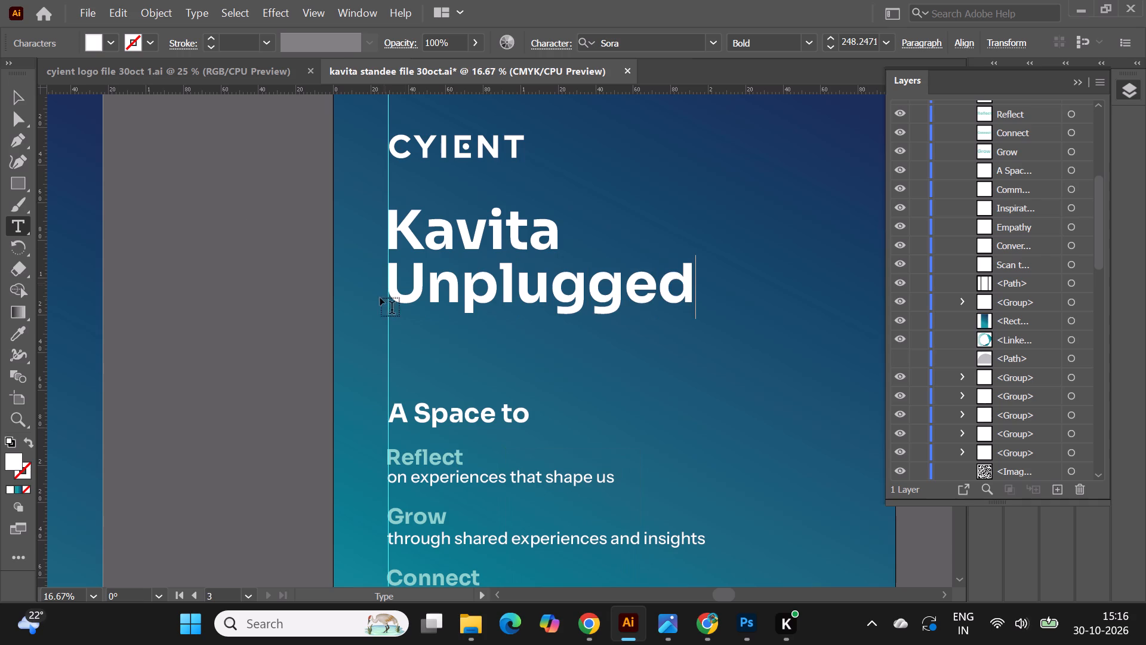
click(12, 96)
click(240, 245)
Change the font weight of the "Unplugged" title line to Sora Medium.
alt+scroll(303, 218, down, 1)
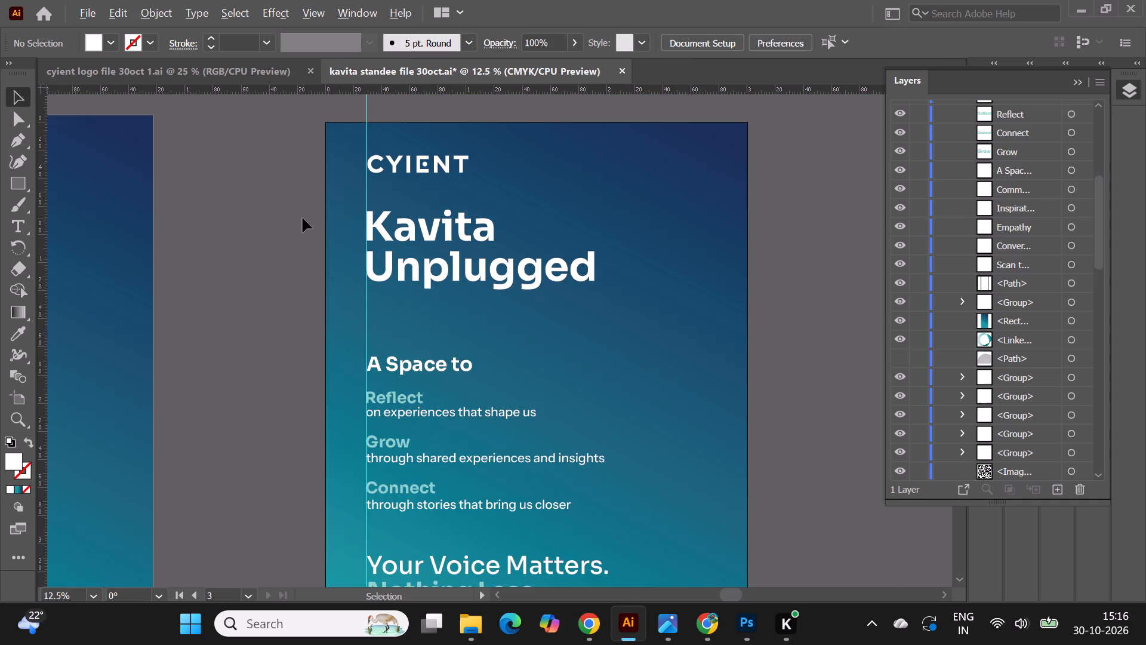
alt+scroll(303, 218, down, 1)
click(418, 252)
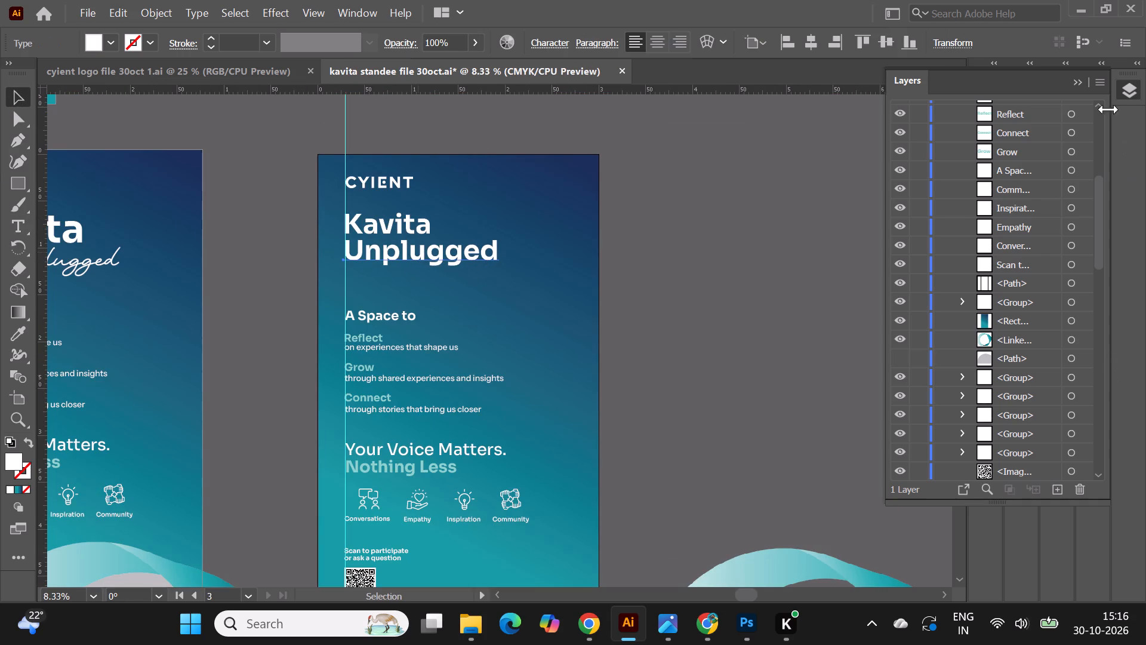
click(1081, 85)
click(1096, 90)
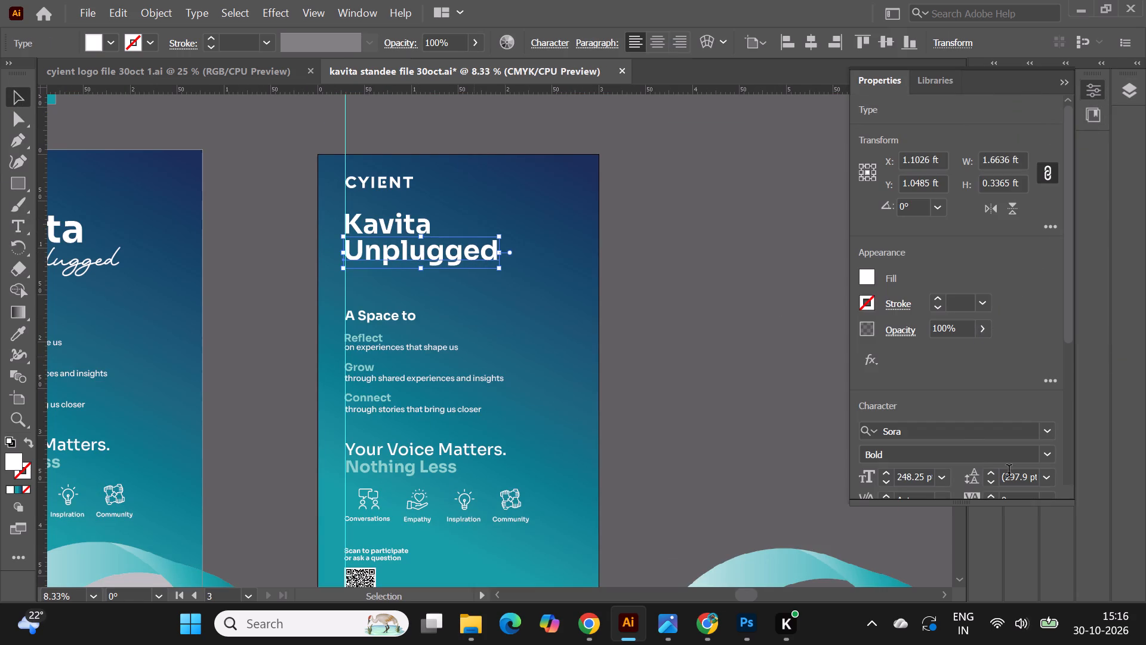
click(1046, 460)
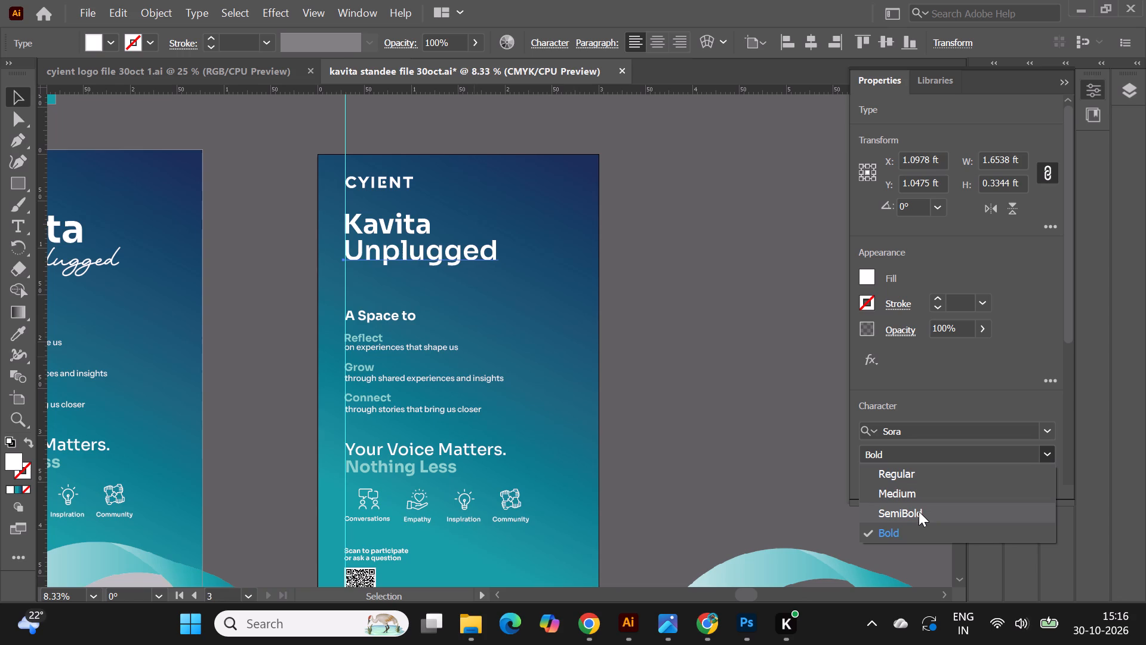
click(919, 493)
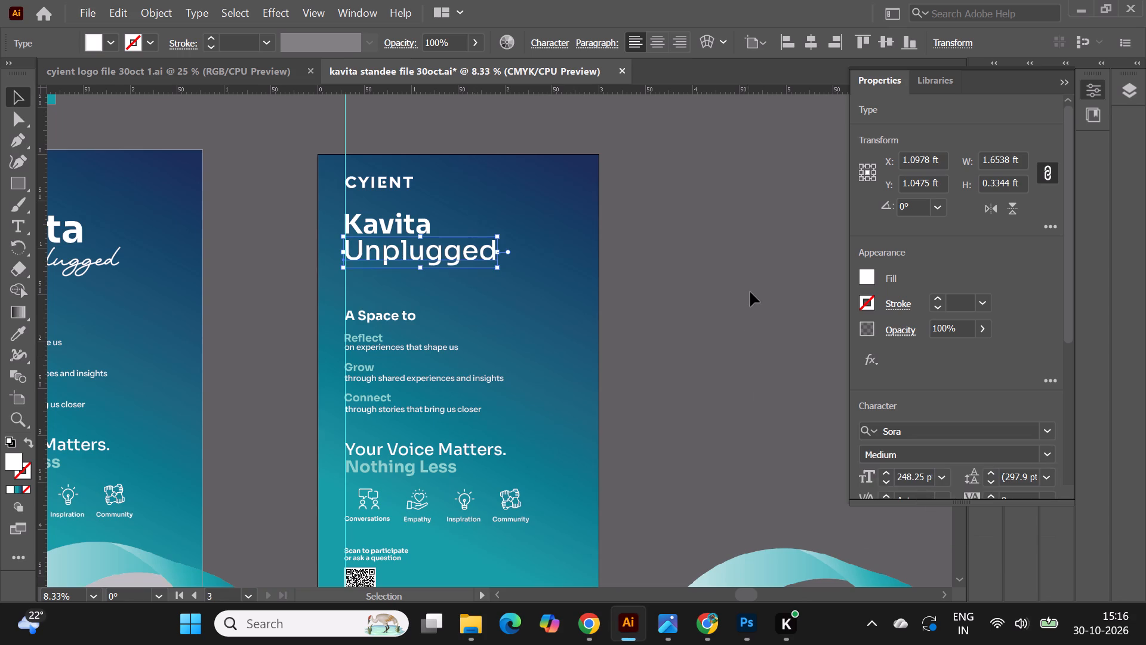
click(750, 291)
Scale the "Kavita" title line up proportionally to a font size of about 288 pt.
alt+scroll(655, 174, down, 1)
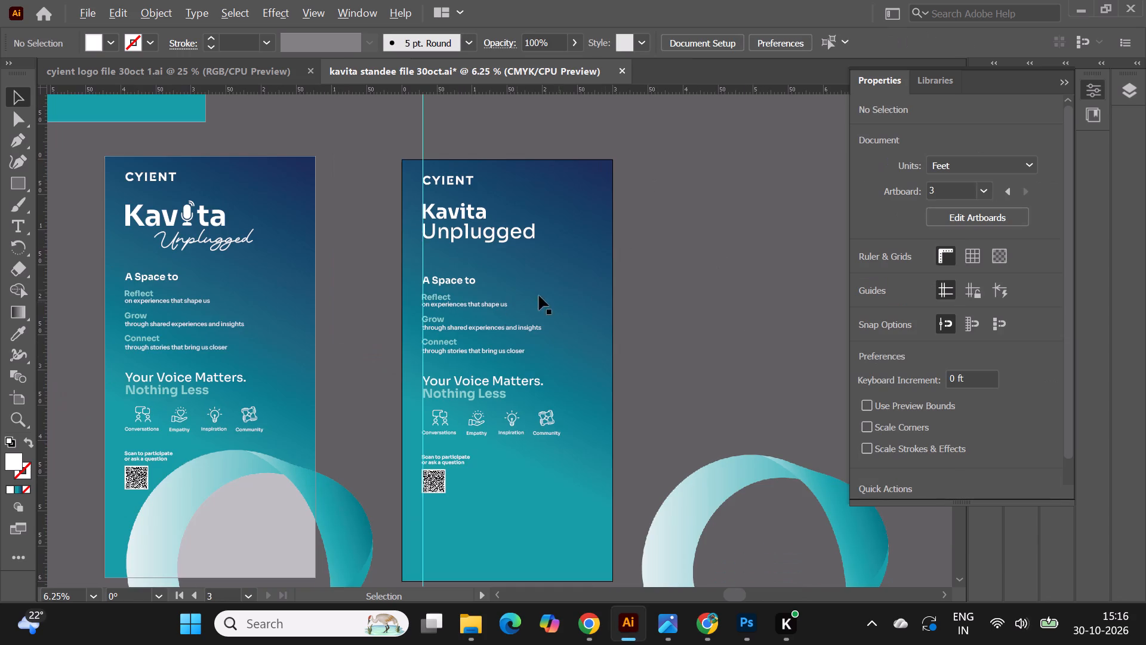
alt+scroll(482, 313, up, 1)
alt+scroll(459, 144, up, 2)
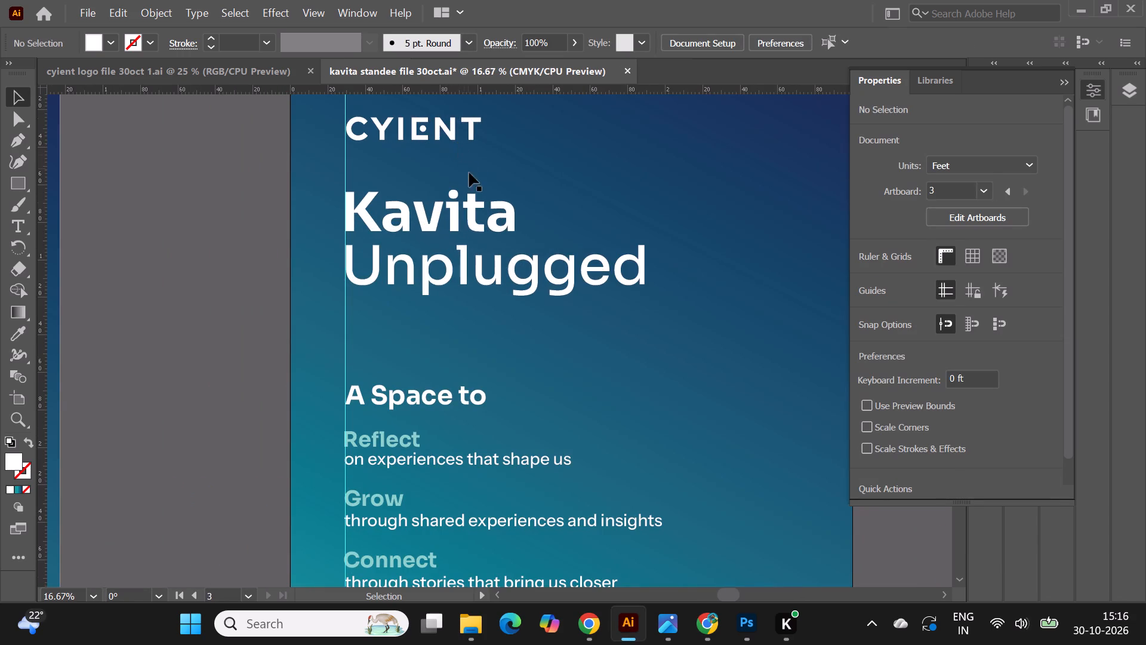
click(453, 220)
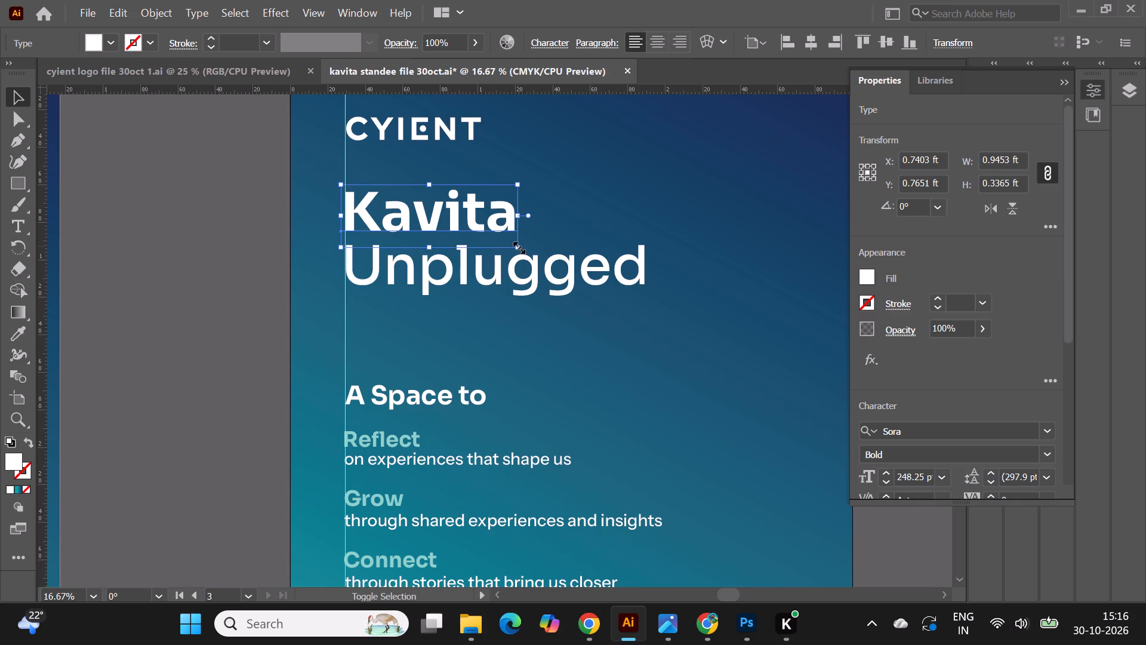
shift+drag(517, 246, 546, 261)
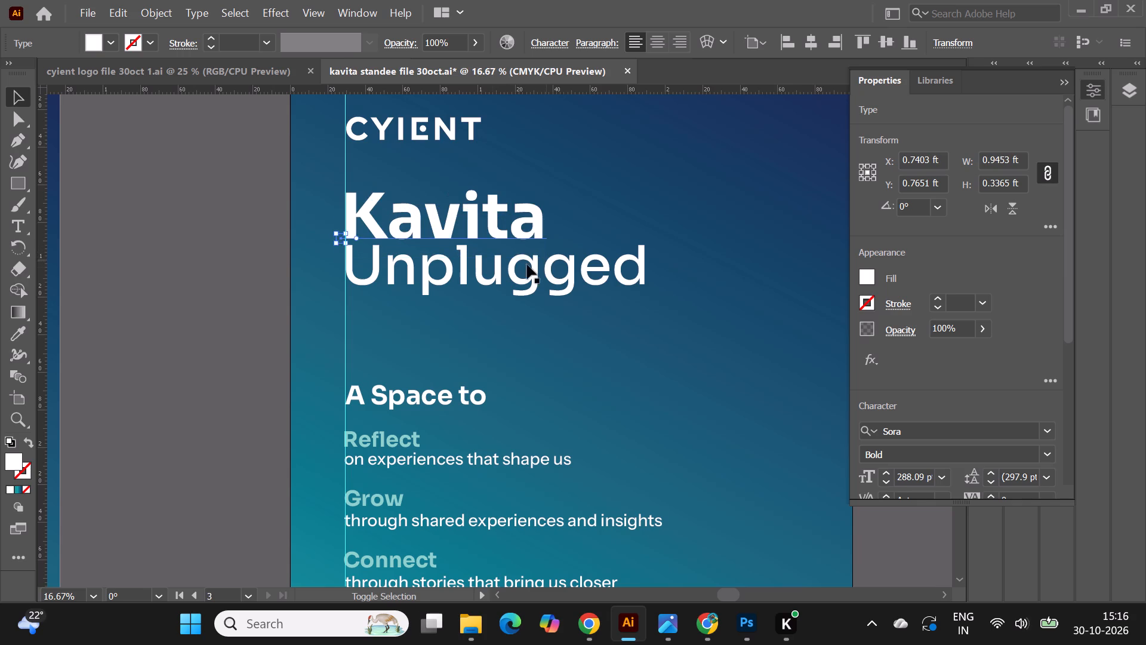
double_click(243, 305)
Move the "Unplugged" line slightly down to open the spacing below the enlarged "Kavita".
click(448, 277)
drag(451, 269, 451, 275)
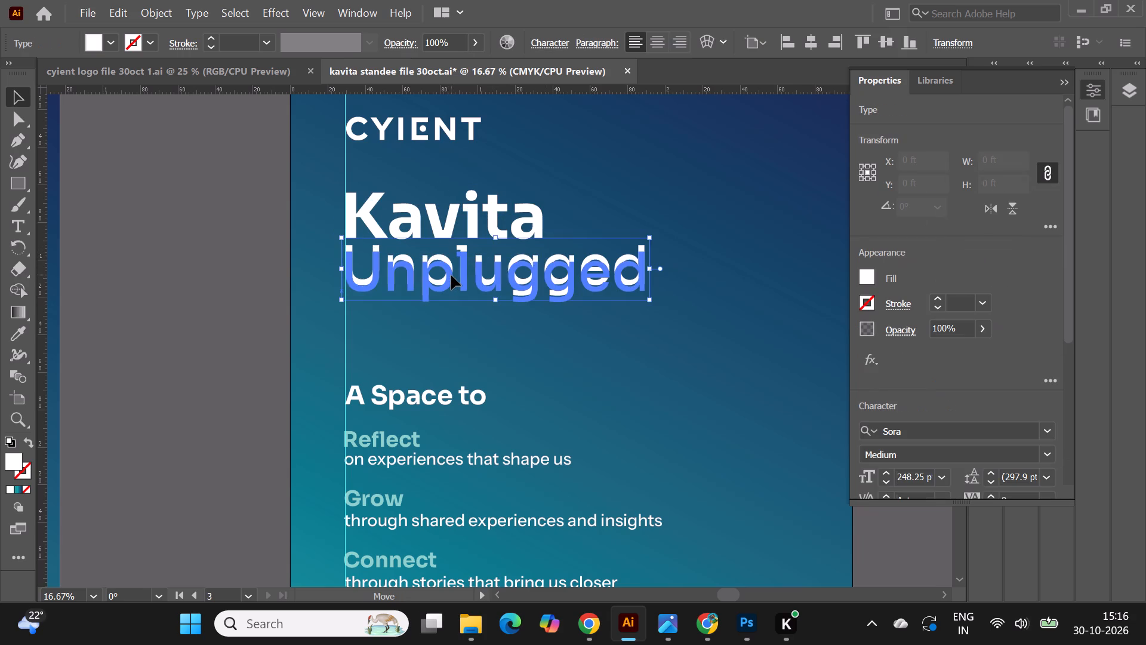
drag(451, 275, 451, 276)
click(233, 308)
Scale both title lines up together proportionally until "Kavita" is about 306 pt, keeping them near the vertical guide.
alt+scroll(349, 208, down, 1)
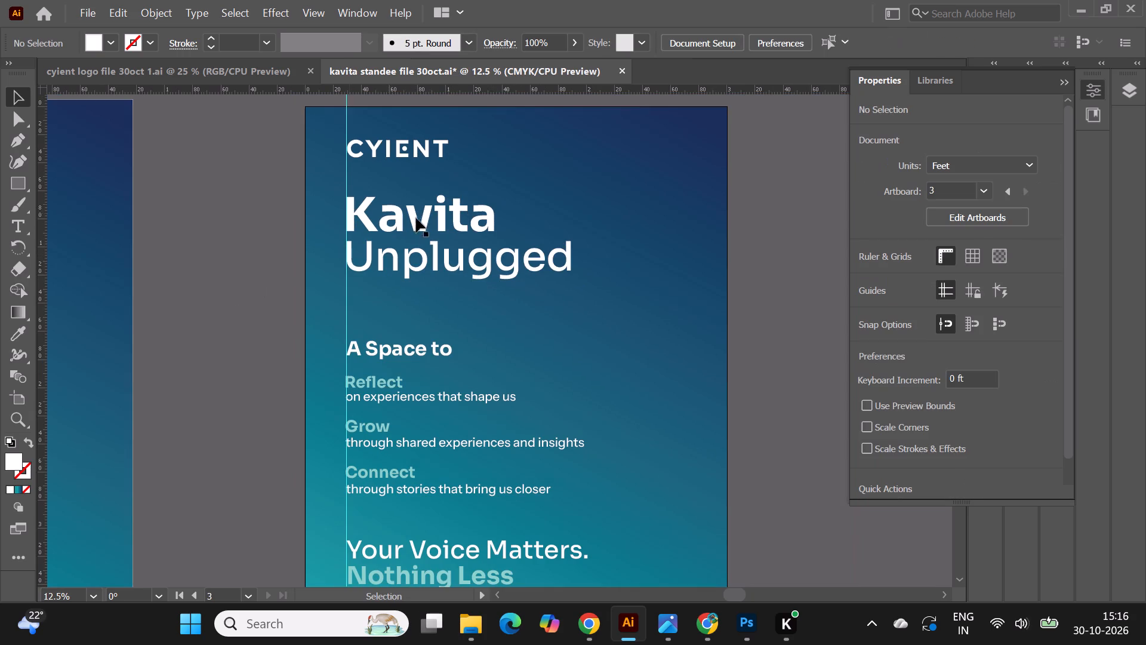
click(442, 221)
shift+click(513, 266)
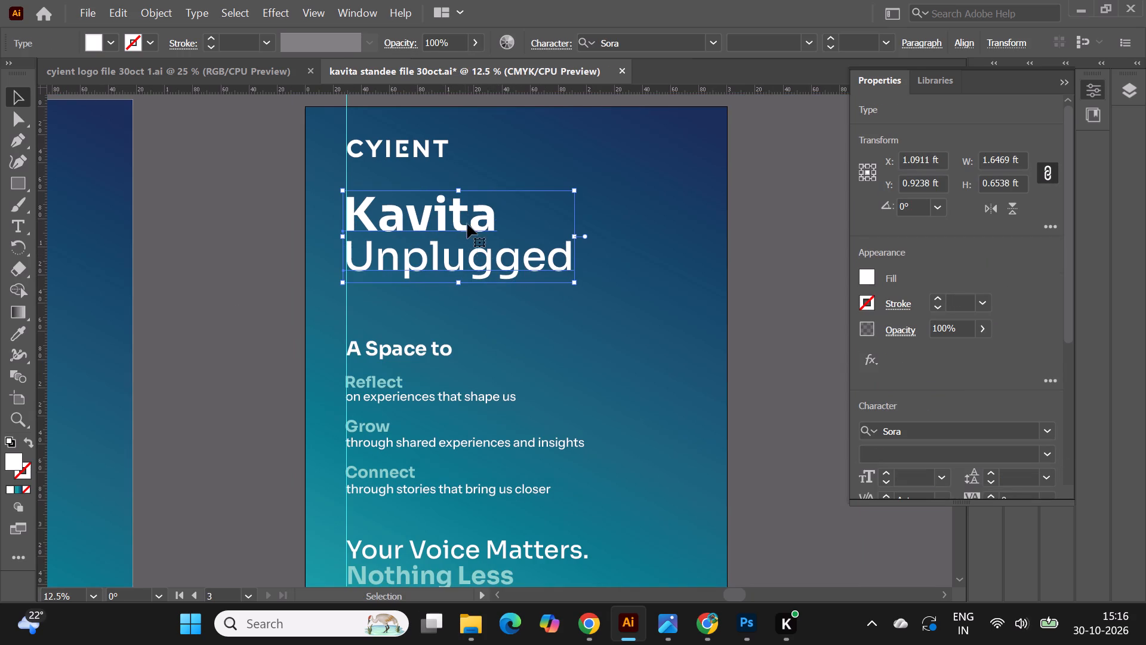
click(456, 217)
shift+drag(575, 284, 598, 296)
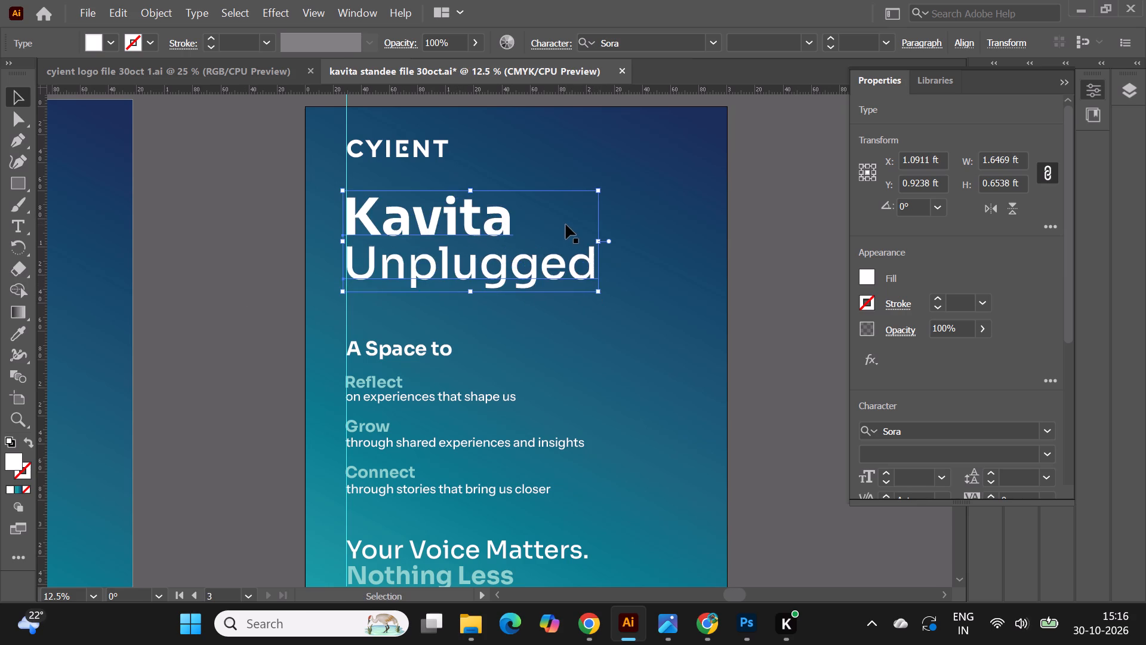
alt+scroll(566, 225, down, 1)
shift+drag(589, 202, 583, 202)
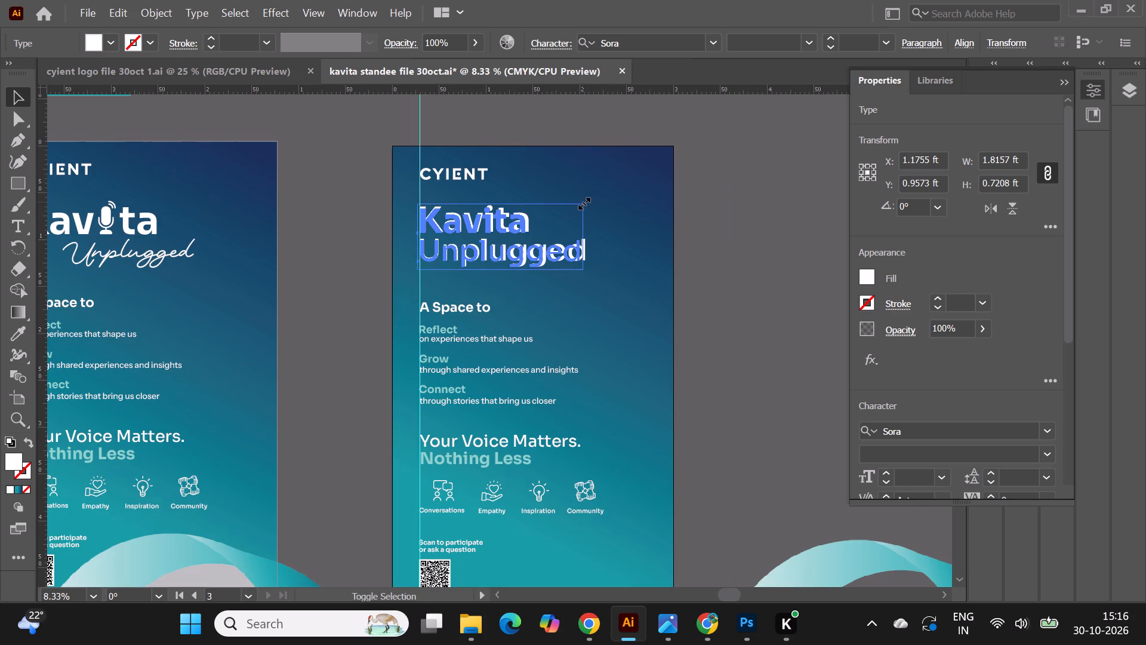
shift+drag(583, 202, 581, 202)
click(307, 262)
click(763, 247)
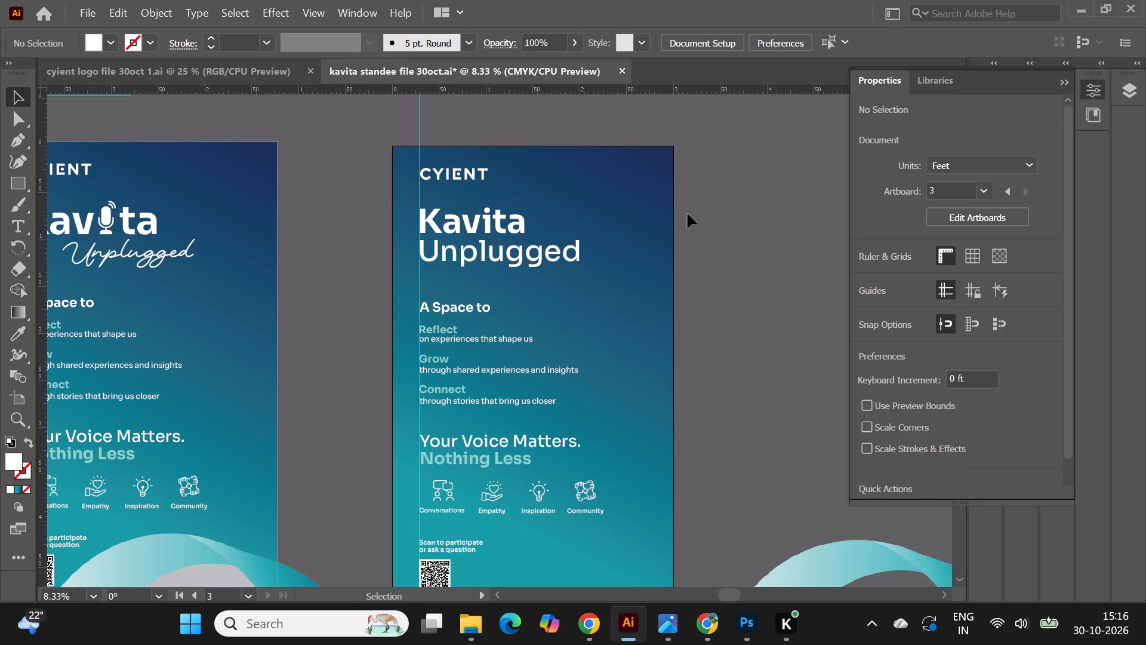
Review the reworked standee's title and body text layout against the previous variant beside it.
alt+scroll(536, 176, down, 1)
click(672, 222)
scroll(672, 222, down, 2)
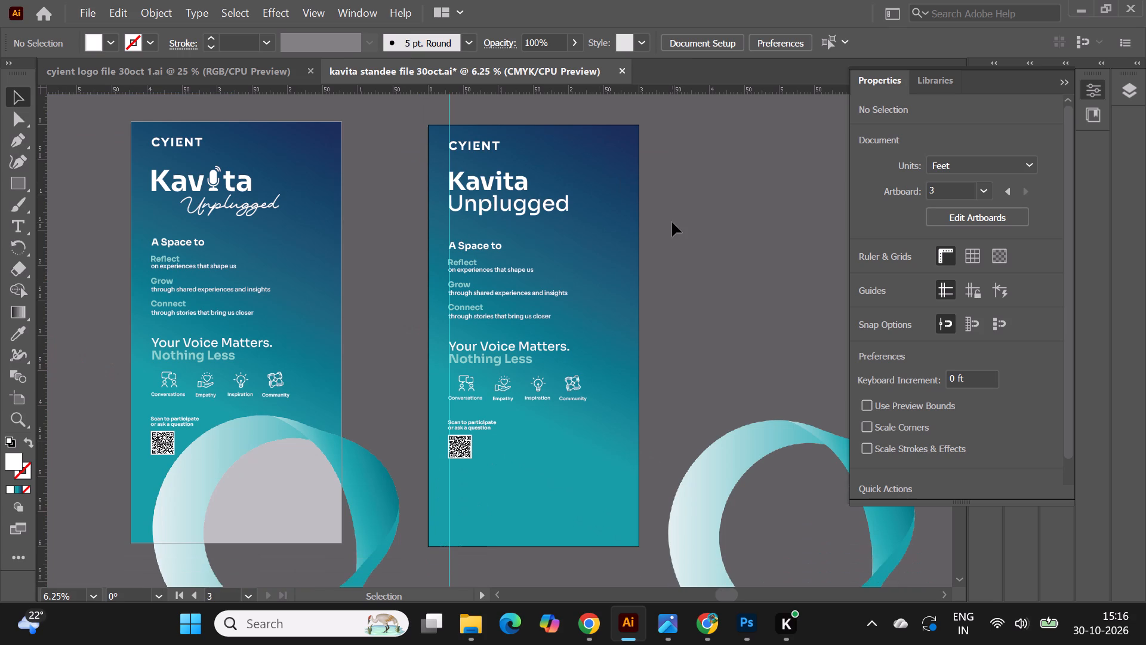
alt+scroll(572, 269, up, 1)
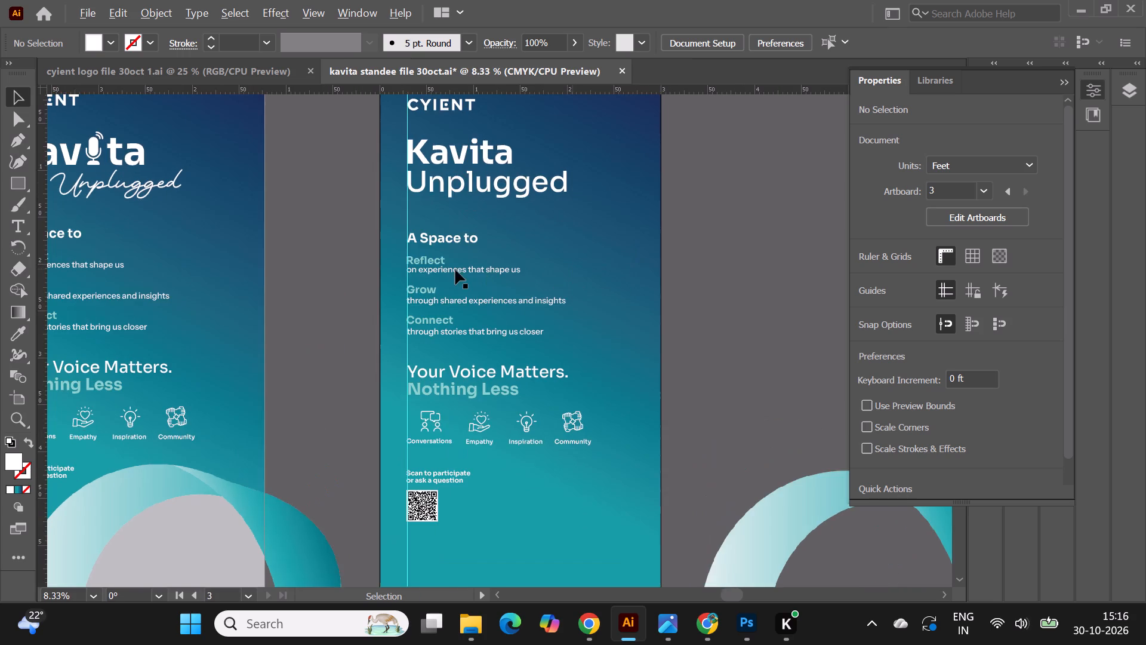
alt+scroll(455, 270, up, 2)
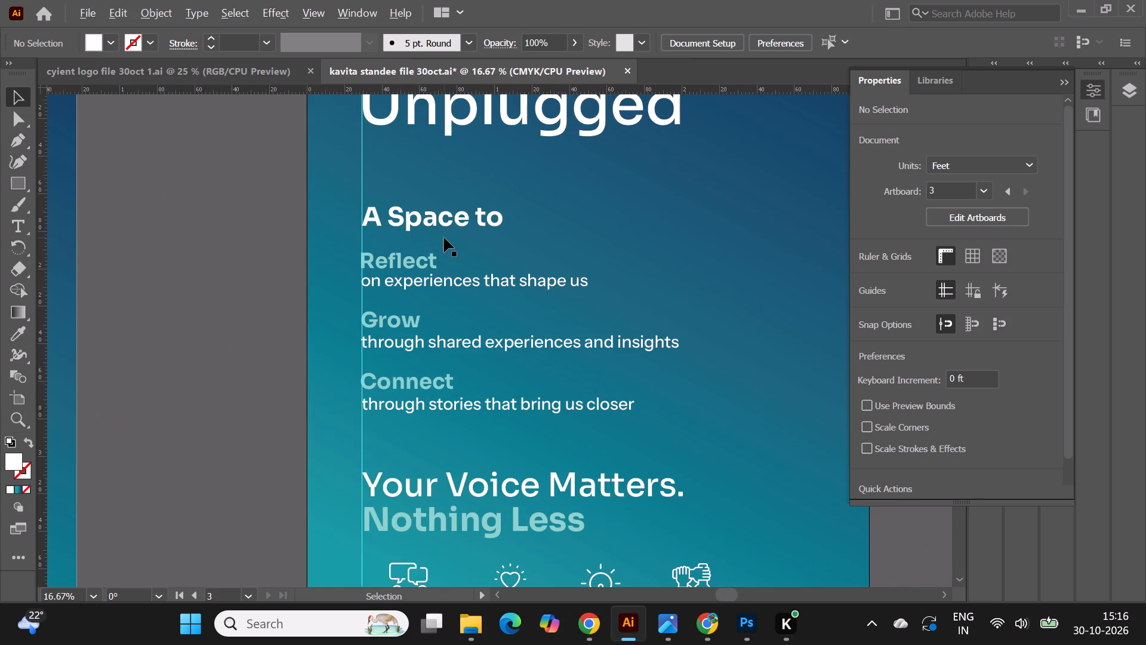
alt+scroll(444, 238, down, 2)
alt+scroll(492, 202, down, 1)
click(707, 202)
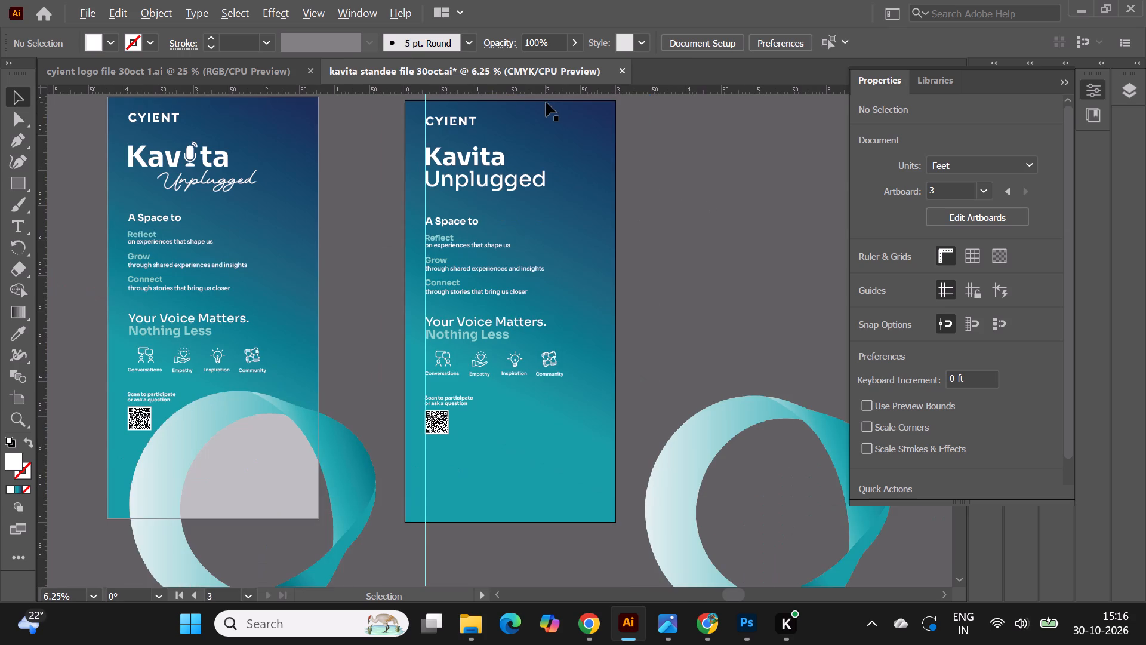
Centre the CYIENT logo horizontally on the duplicated standee's artboard.
alt+scroll(546, 102, up, 1)
click(440, 126)
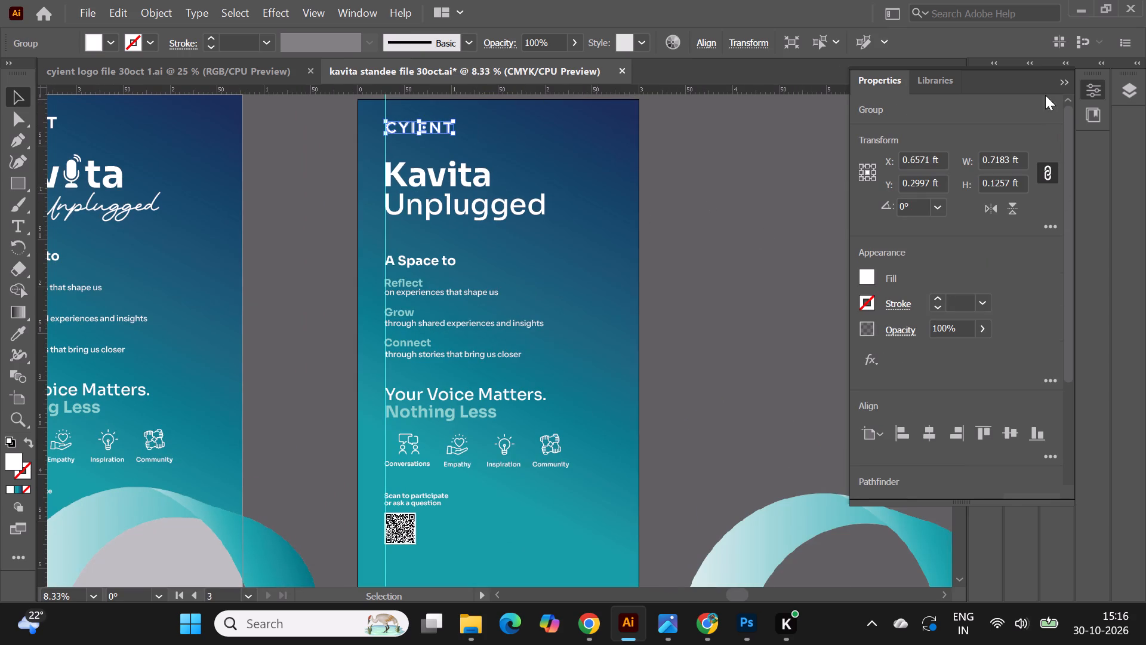
click(930, 433)
click(713, 250)
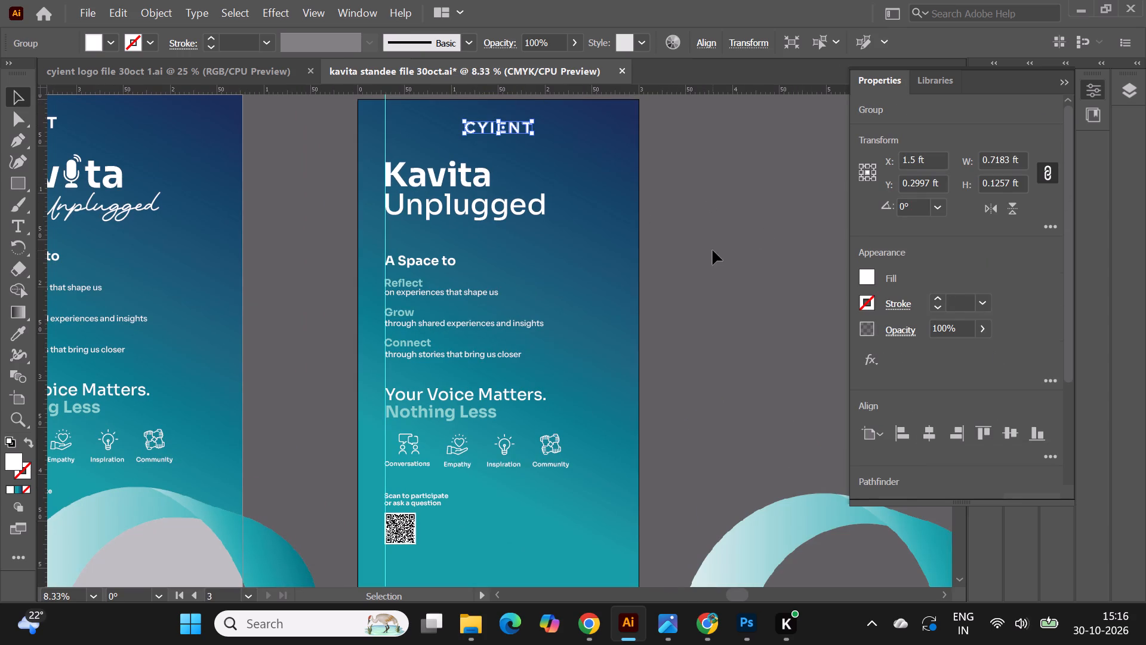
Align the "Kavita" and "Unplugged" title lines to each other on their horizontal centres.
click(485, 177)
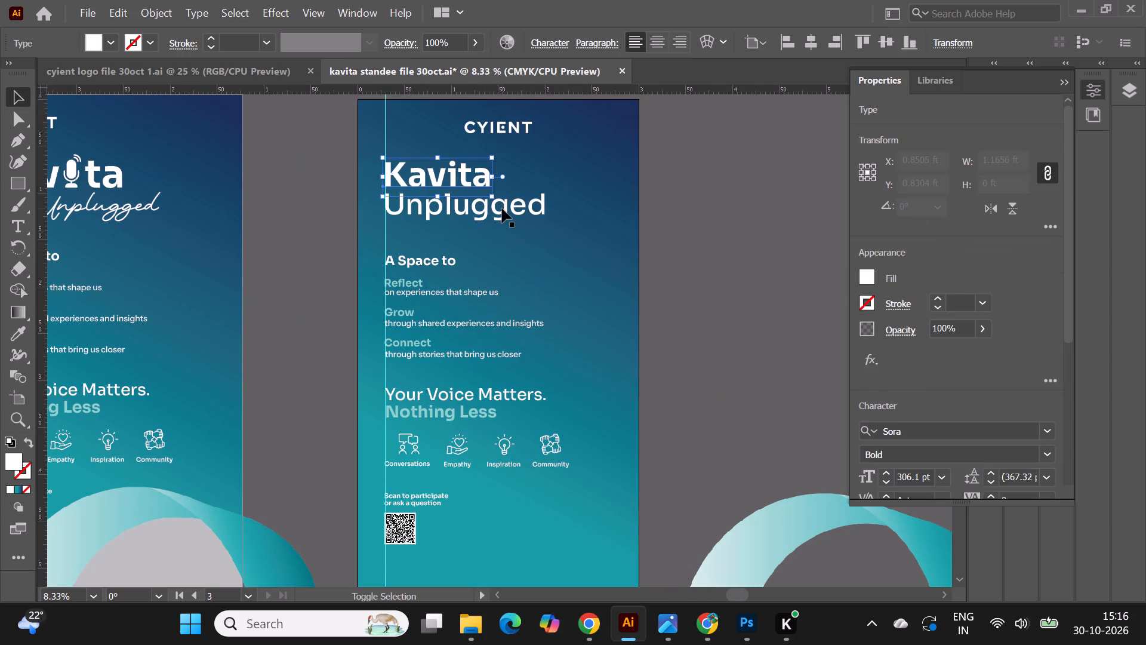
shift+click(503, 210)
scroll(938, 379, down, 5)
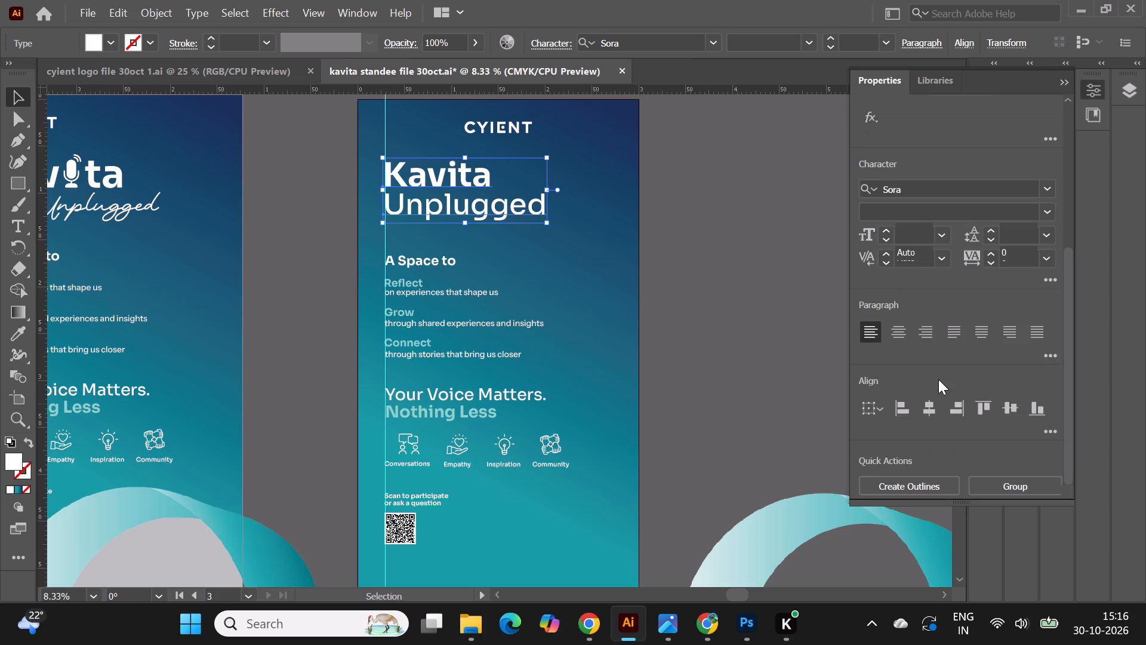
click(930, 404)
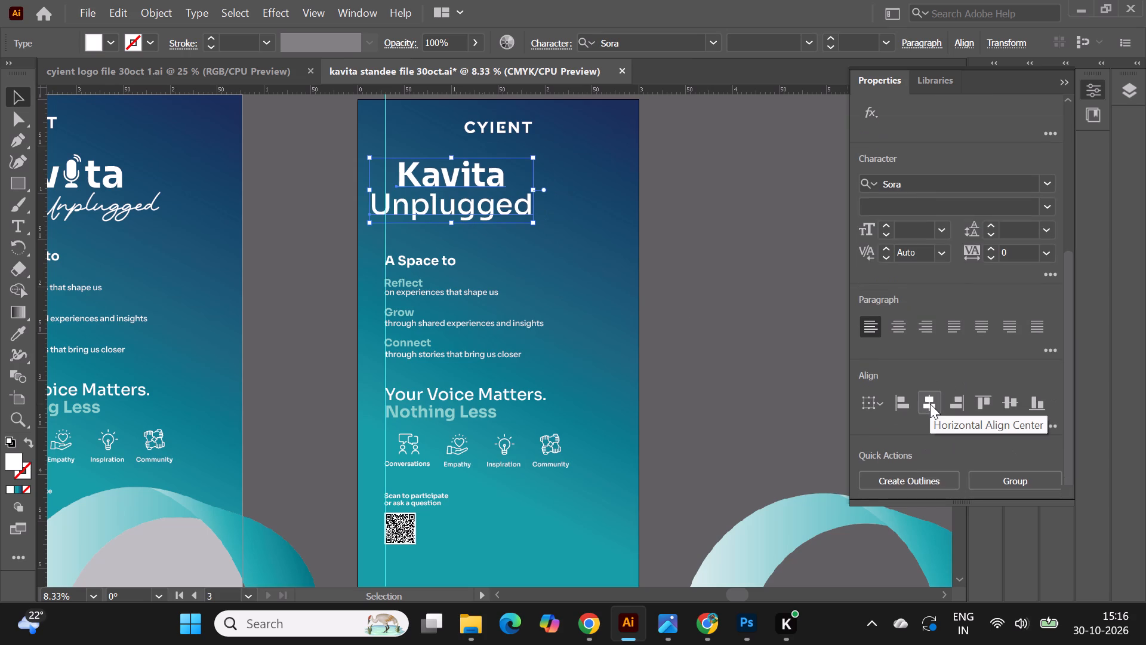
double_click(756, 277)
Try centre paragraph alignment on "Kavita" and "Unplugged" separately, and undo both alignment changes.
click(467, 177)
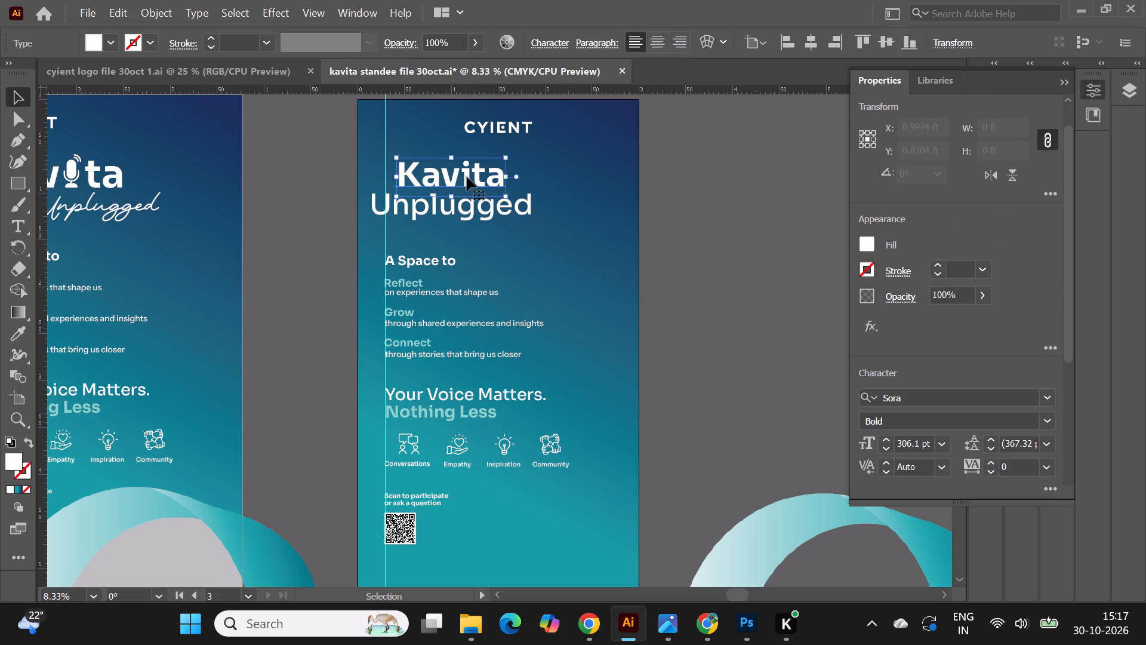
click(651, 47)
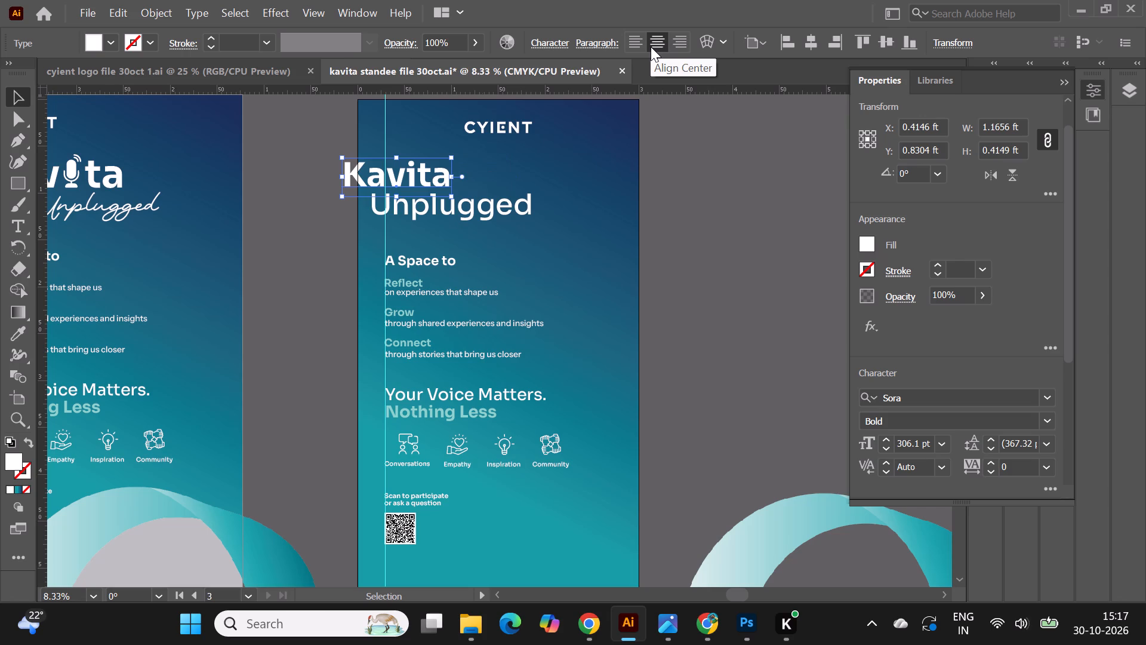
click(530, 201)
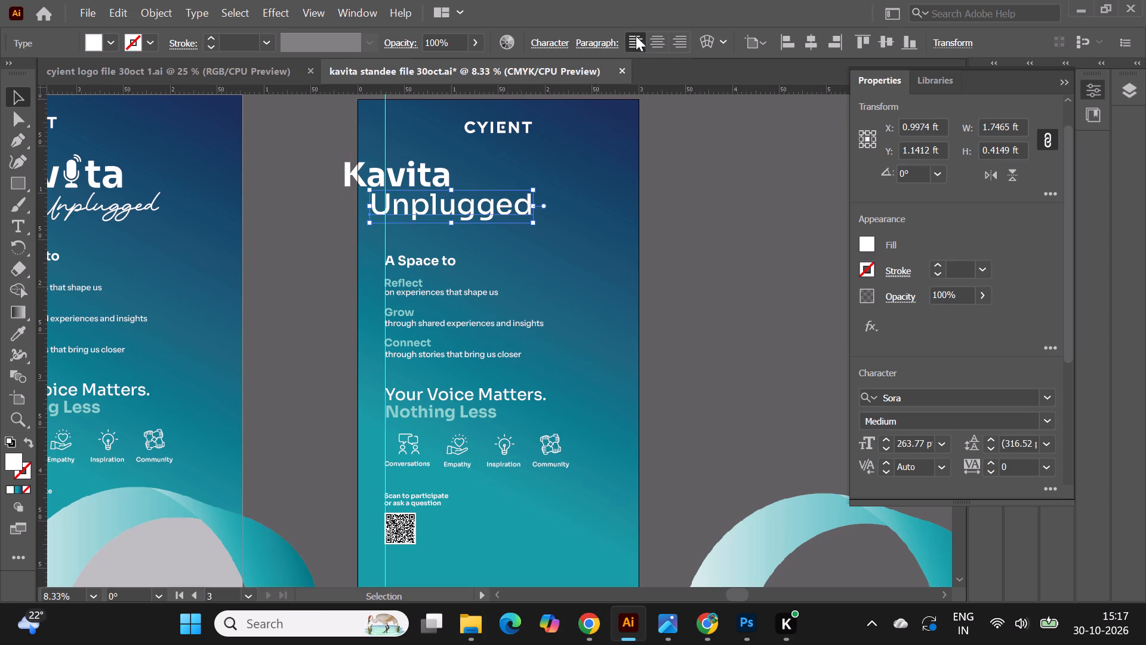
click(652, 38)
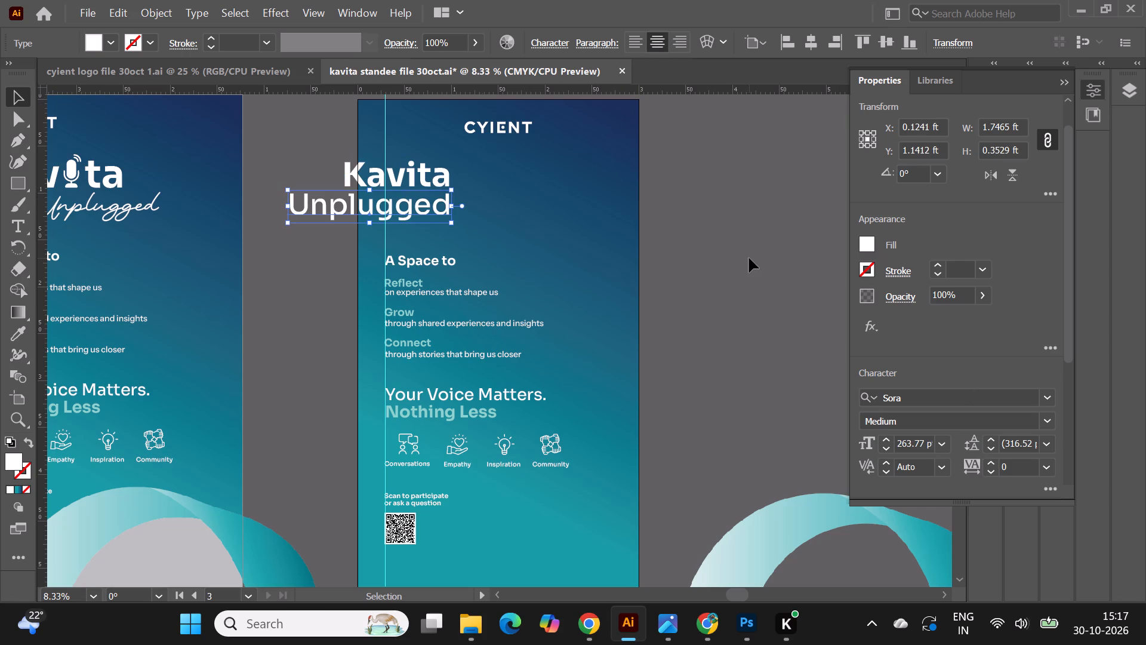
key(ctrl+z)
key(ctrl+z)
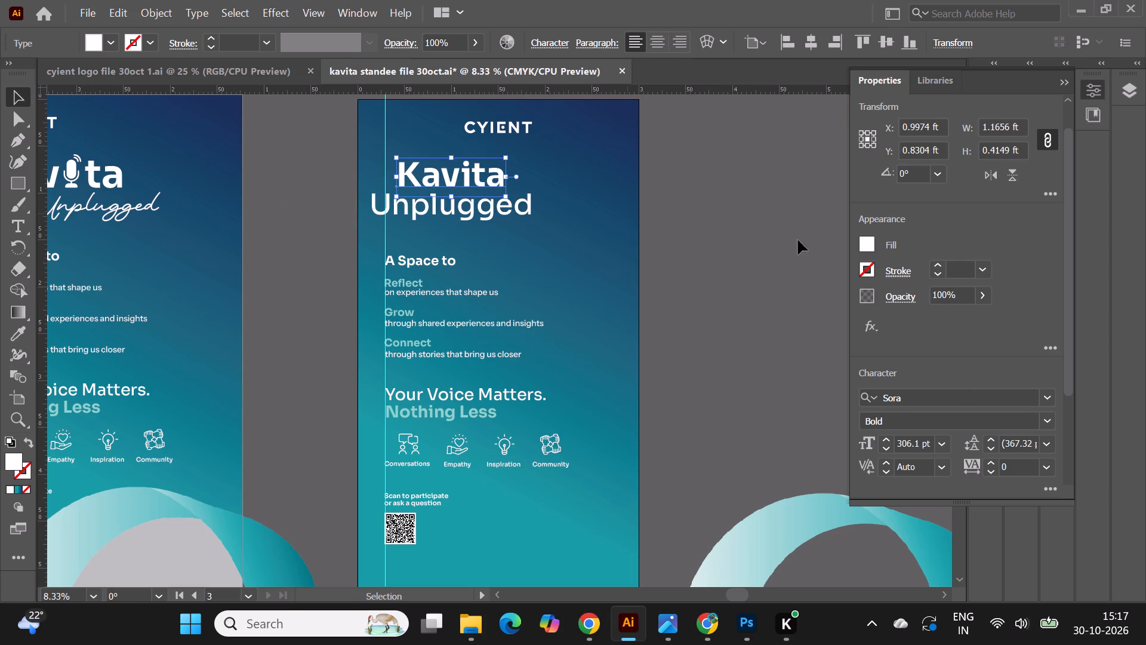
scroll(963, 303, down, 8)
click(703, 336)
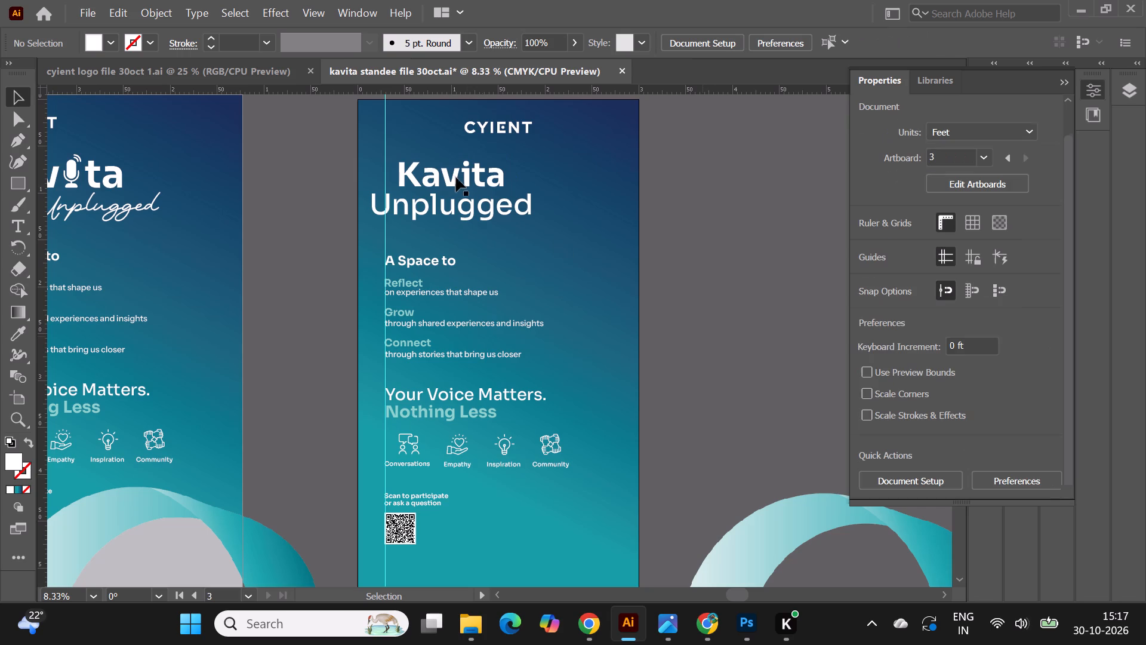
Centre "Kavita" and "Unplugged" horizontally on the duplicated standee's artboard, aligning each line individually.
scroll(965, 362, down, 4)
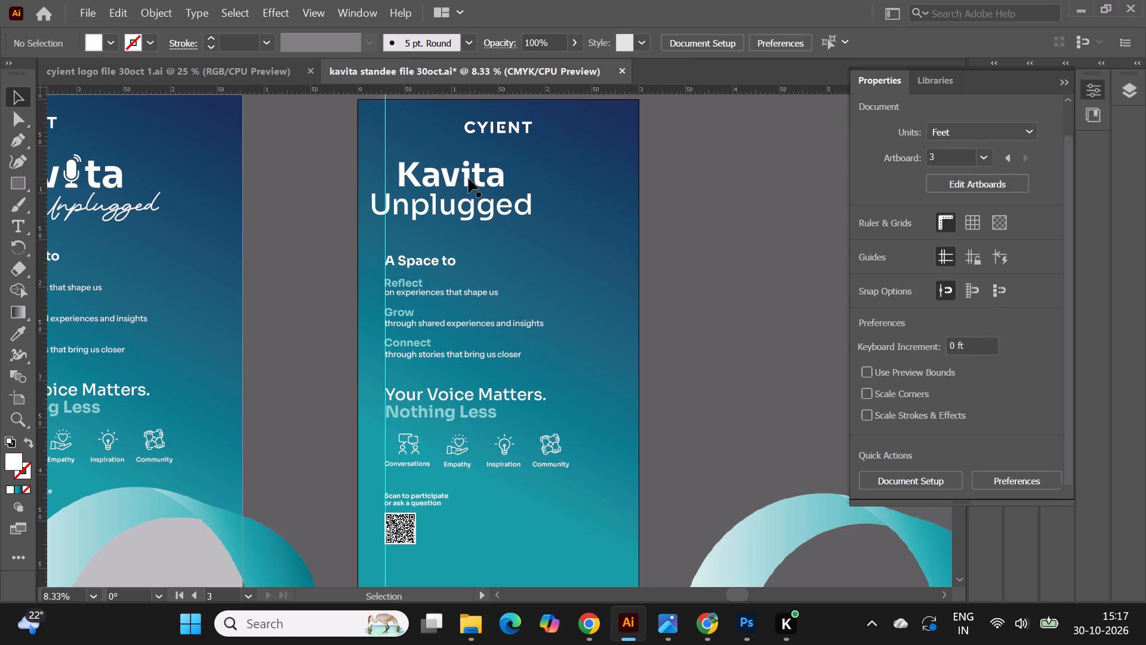
click(469, 179)
scroll(966, 414, down, 5)
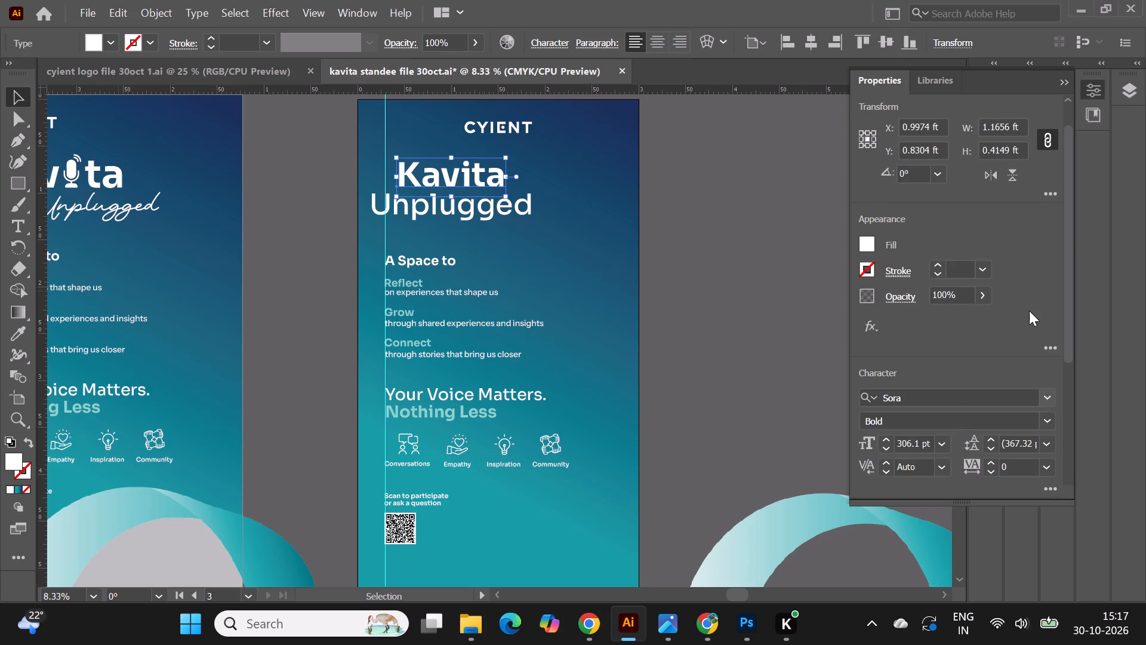
scroll(1029, 311, down, 10)
click(927, 398)
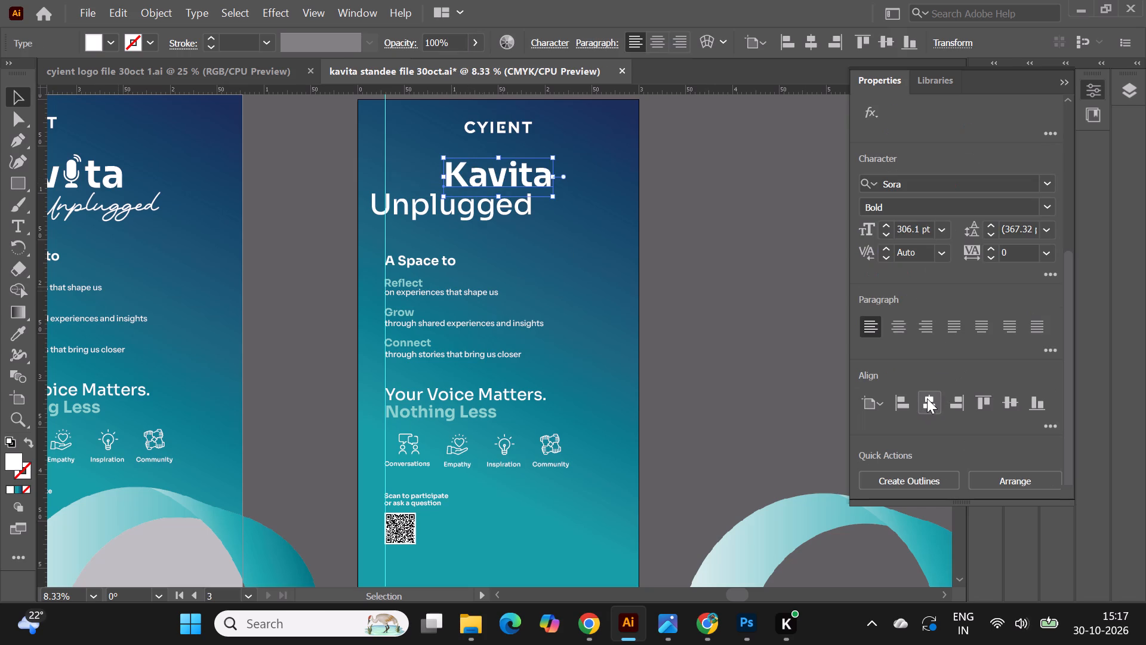
click(531, 210)
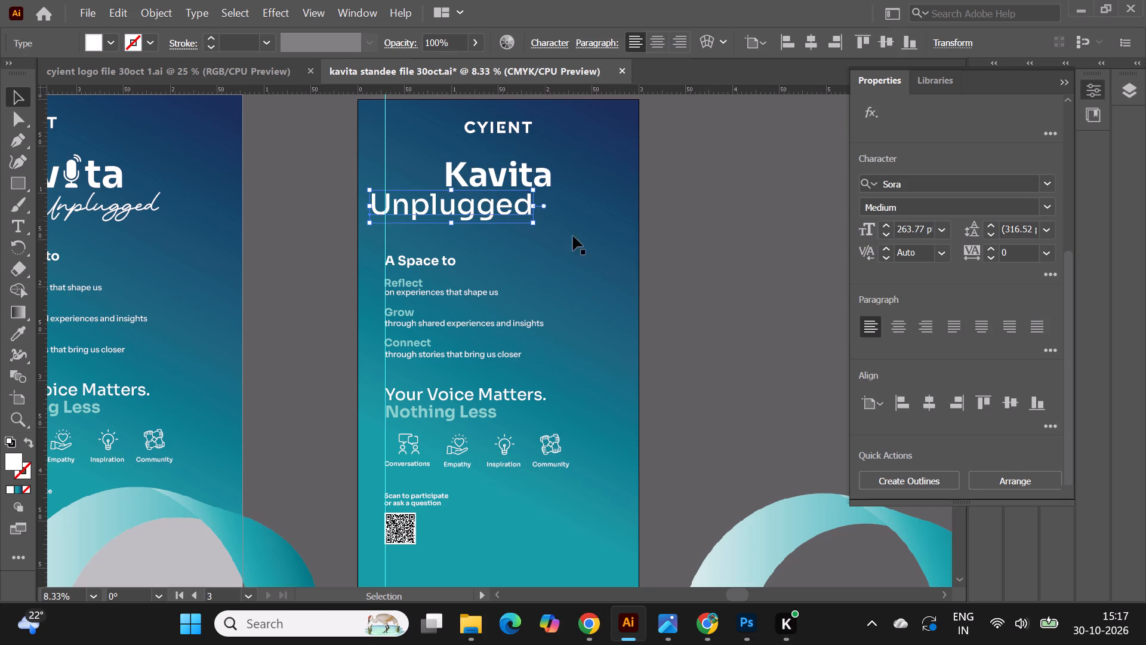
click(936, 406)
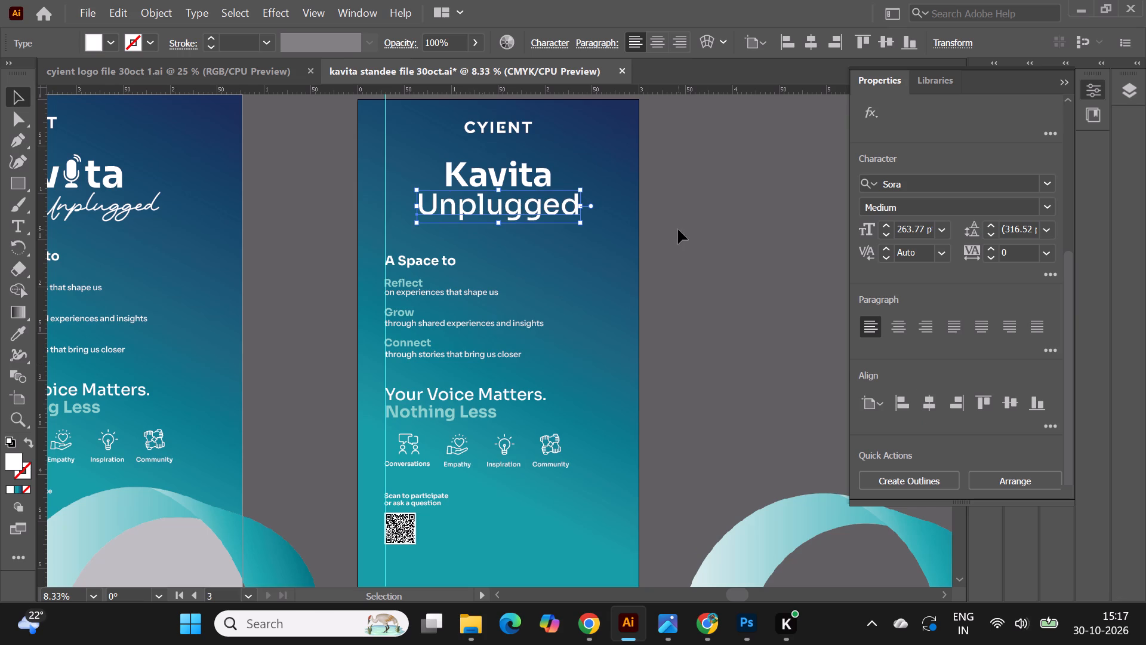
click(678, 229)
Review the centred logo and title against the left-aligned variant beside it.
alt+scroll(575, 208, down, 2)
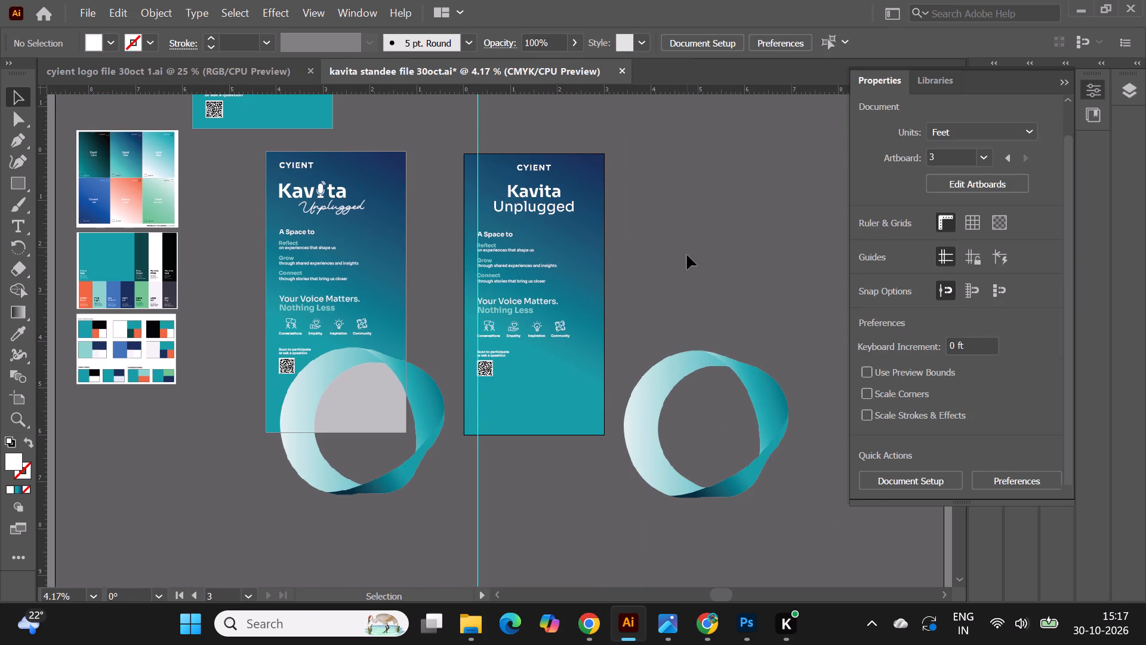
click(687, 255)
alt+scroll(528, 201, up, 2)
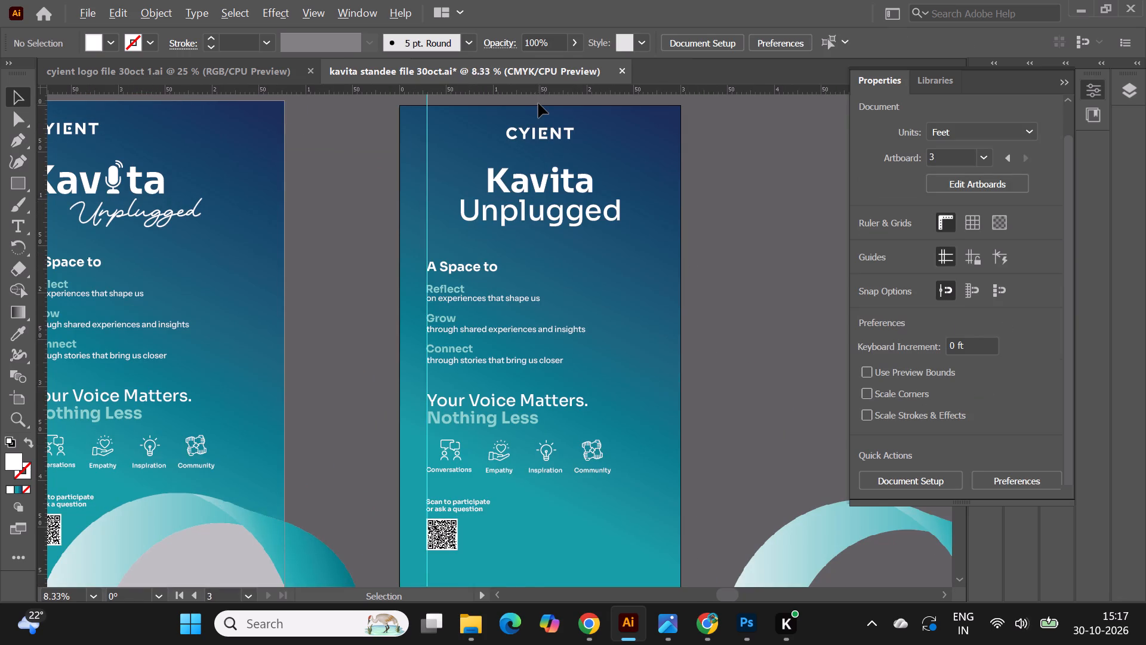
alt+scroll(538, 103, up, 1)
alt+scroll(477, 156, down, 1)
alt+scroll(547, 154, down, 1)
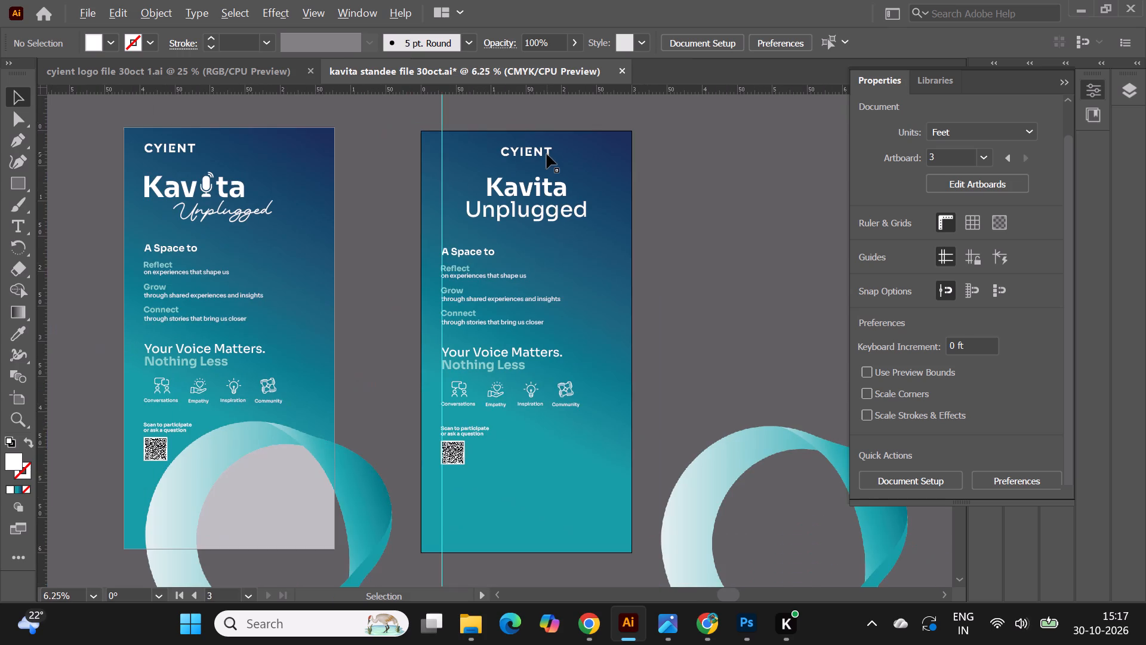
click(705, 235)
Centre the "A Space to" heading horizontally on the artboard.
alt+scroll(543, 275, up, 1)
alt+scroll(489, 177, up, 1)
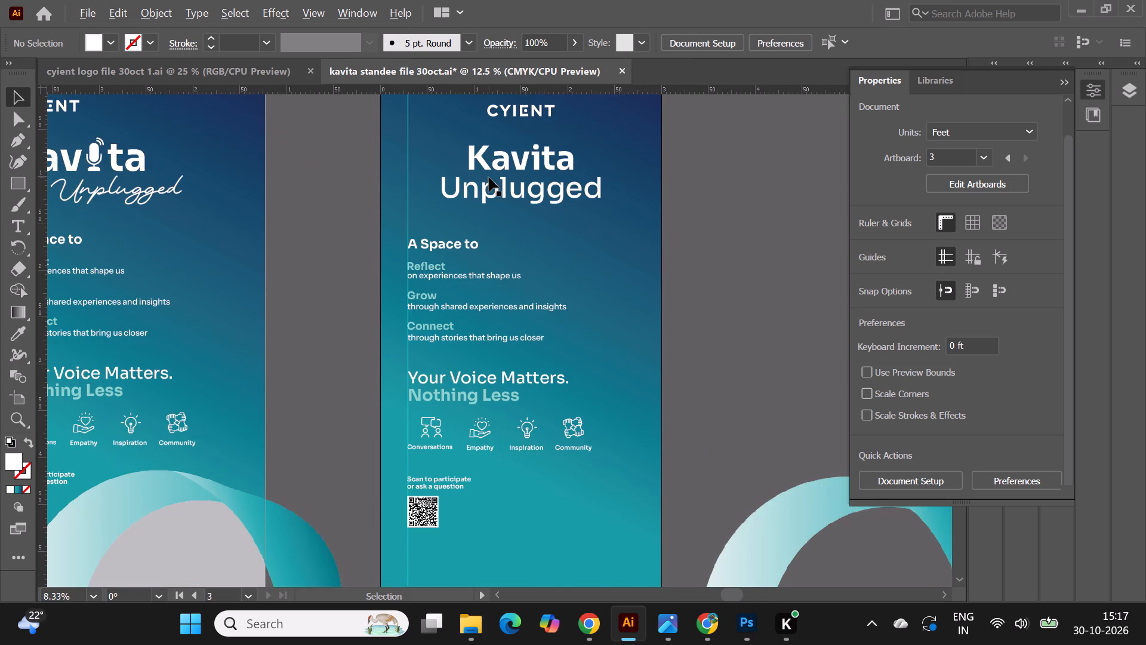
click(436, 280)
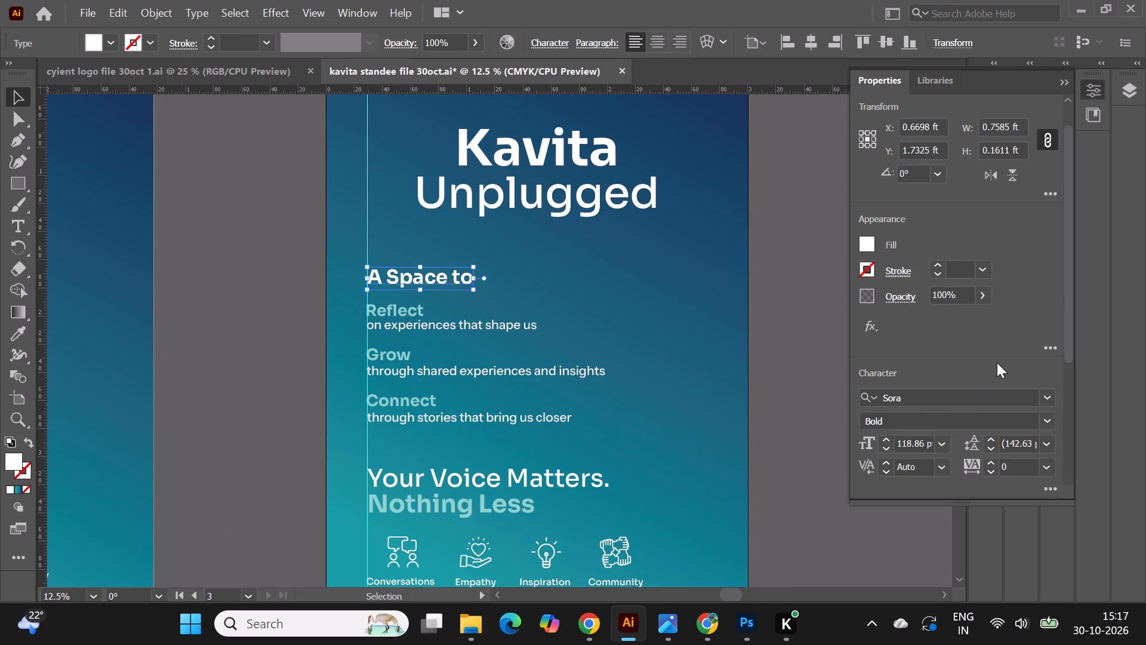
scroll(997, 357, down, 5)
click(931, 400)
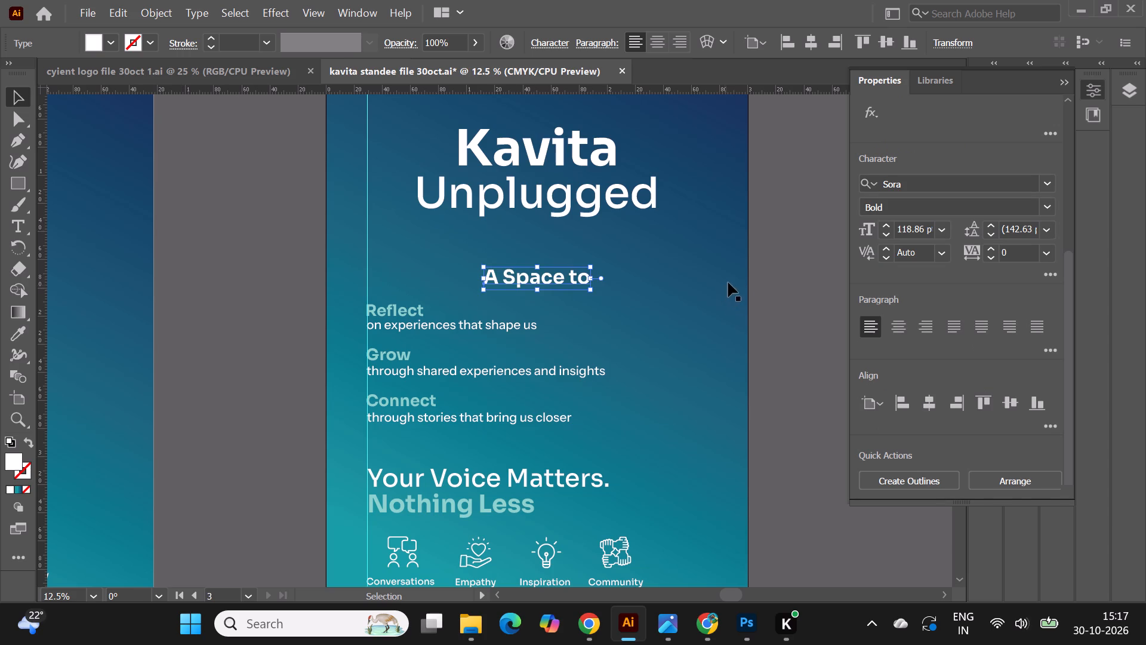
click(797, 271)
Place a horizontal ruler guide along the baseline of the "Reflect" heading.
scroll(797, 271, down, 2)
alt+scroll(393, 323, up, 1)
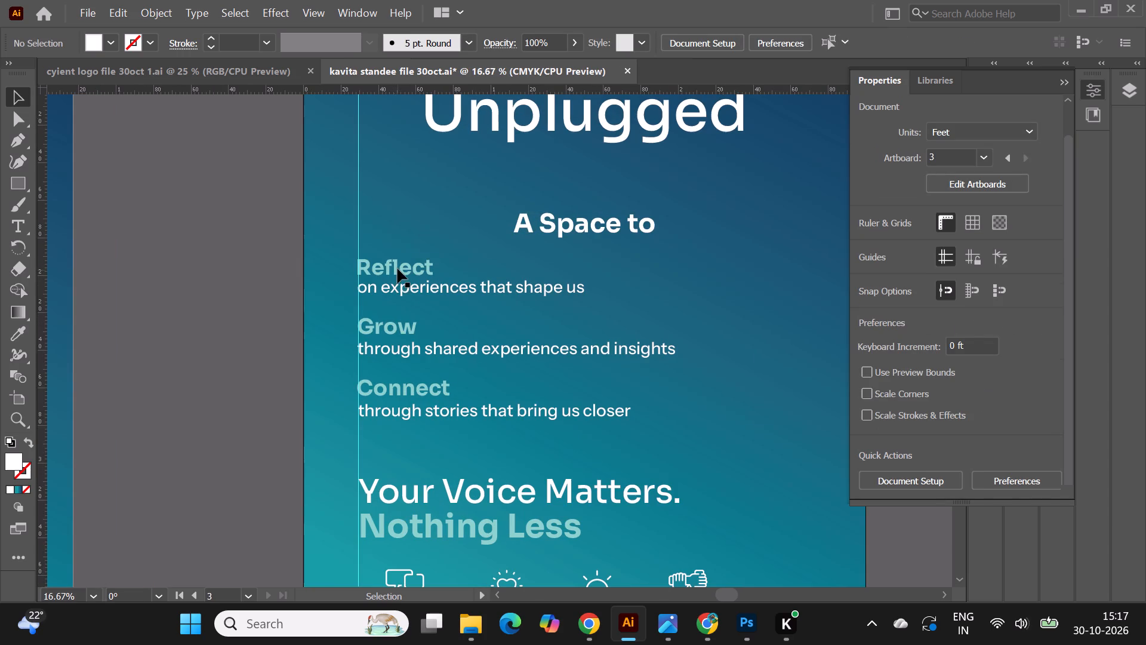
click(398, 268)
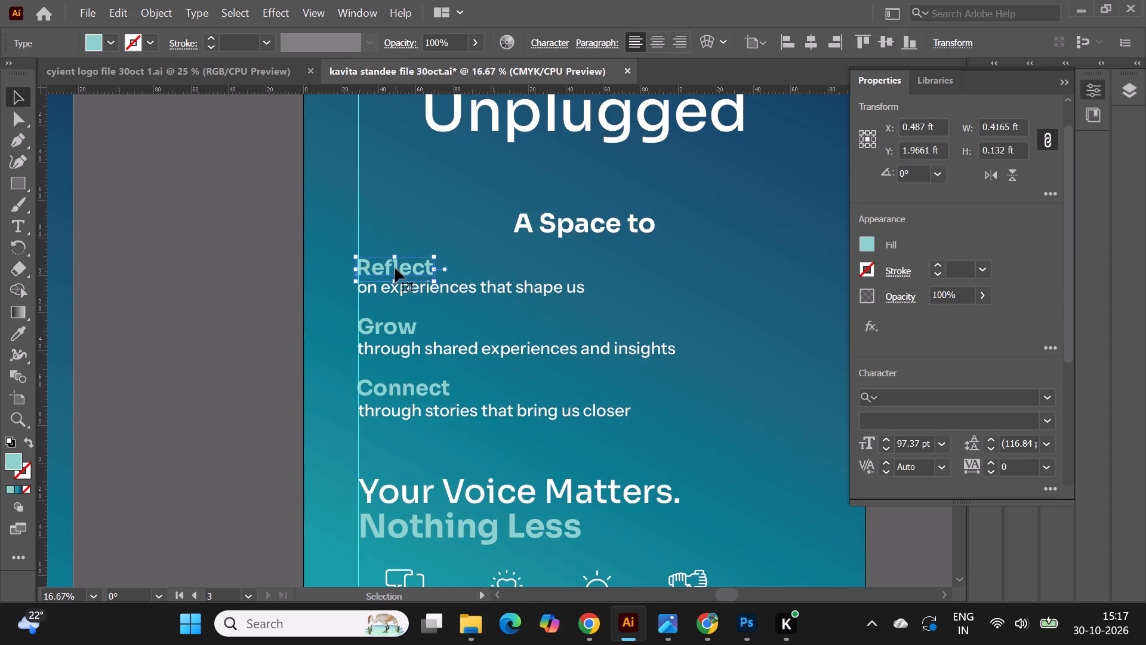
alt+scroll(385, 282, up, 1)
drag(487, 94, 487, 223)
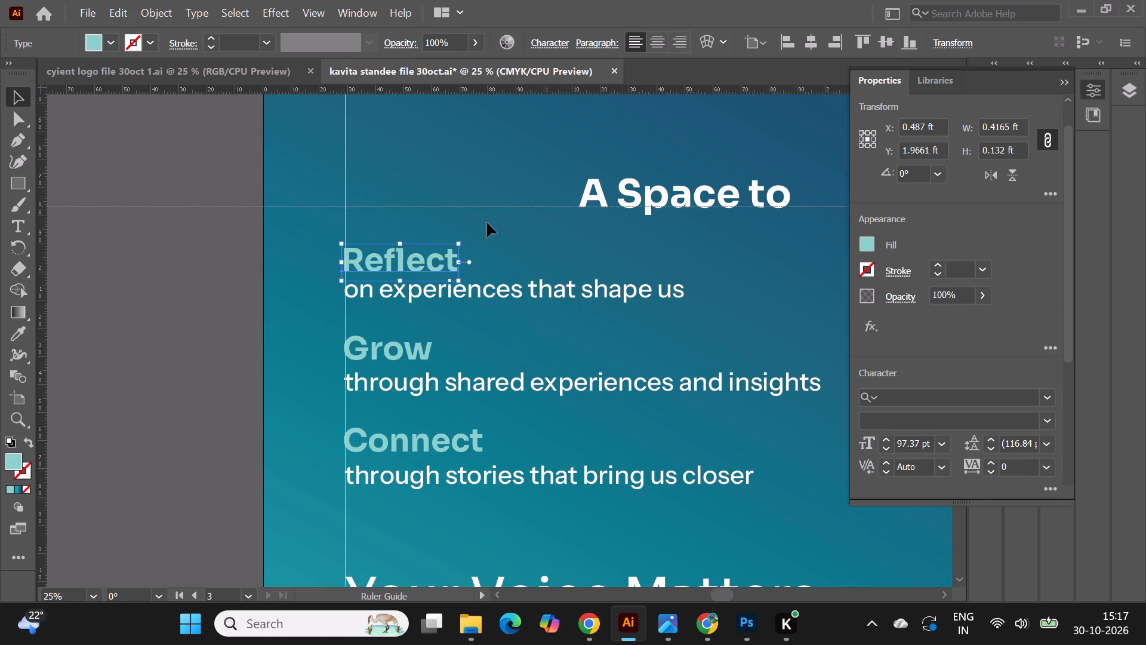
drag(487, 223, 491, 271)
Shift the "Reflect" heading and its description line to the right, away from the vertical guide.
drag(452, 257, 540, 256)
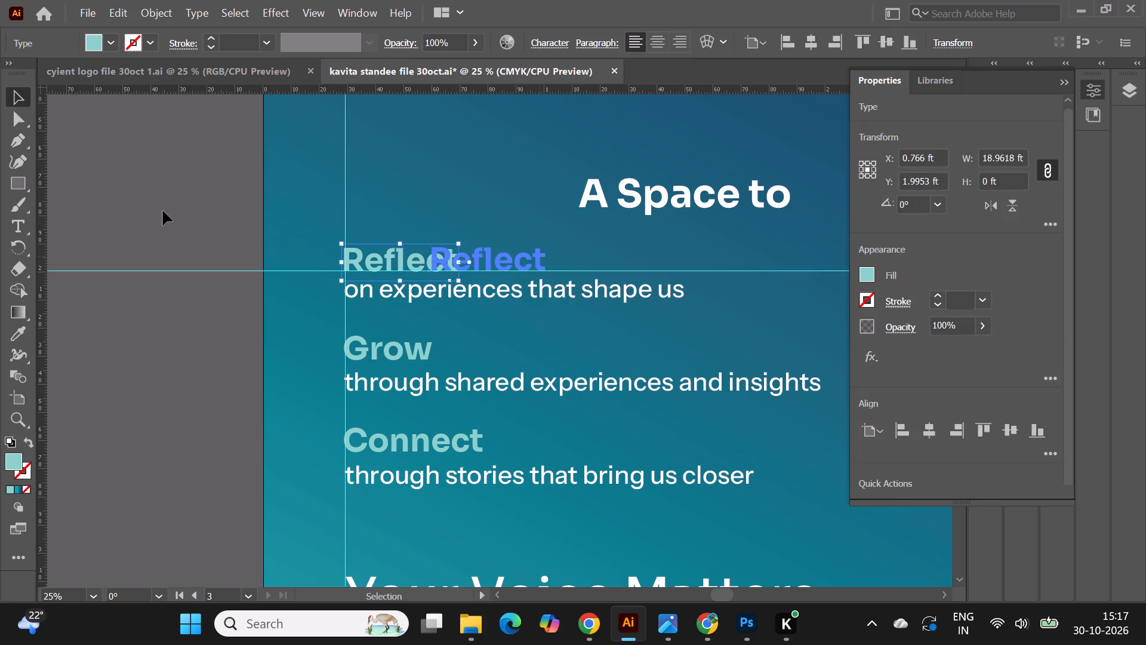
click(163, 211)
drag(512, 293, 568, 293)
Break the "Reflect" description into two lines, with "that shape us" on the second line.
double_click(600, 292)
click(586, 289)
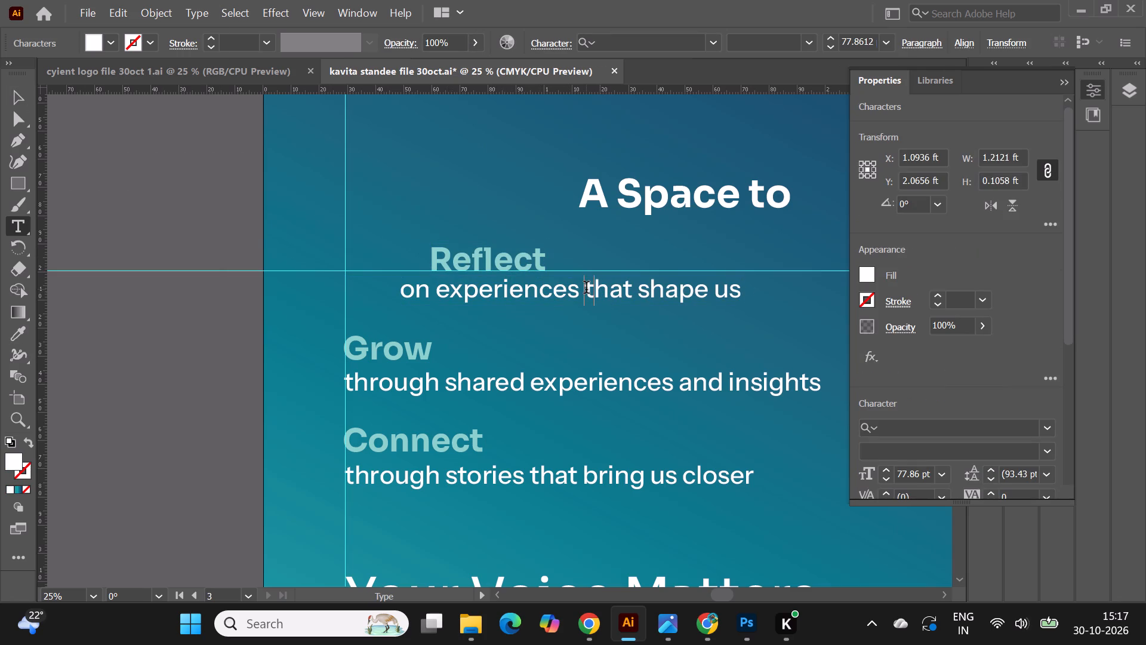
key(Return)
click(19, 96)
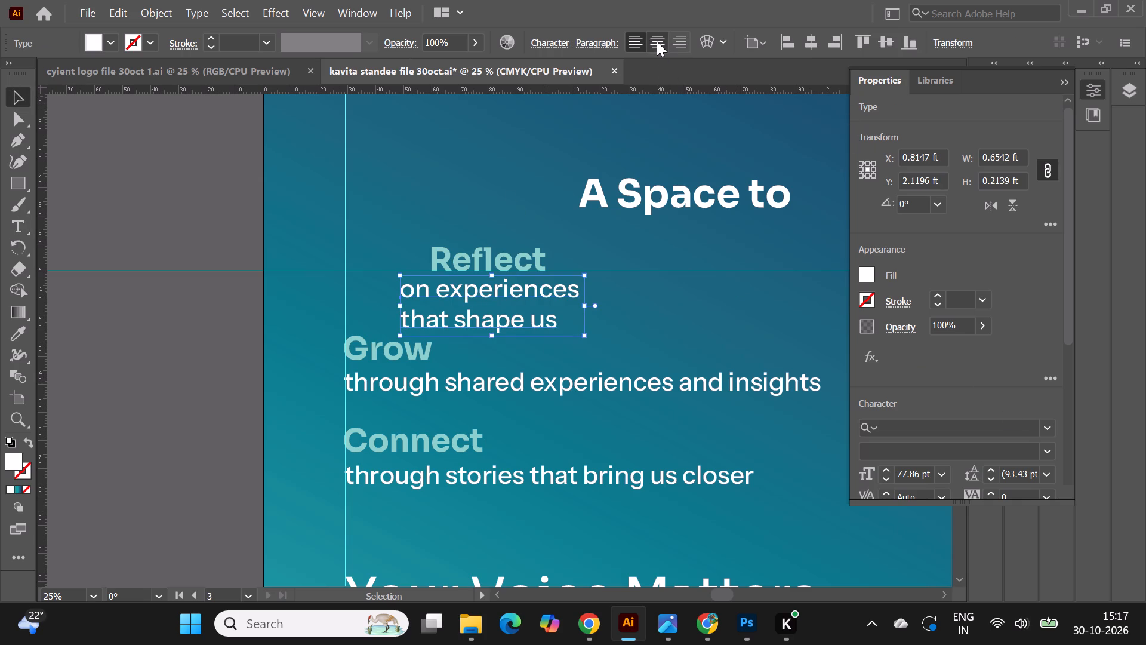
Centre-align the two-line "Reflect" description and move it directly beneath the "Reflect" heading.
click(657, 41)
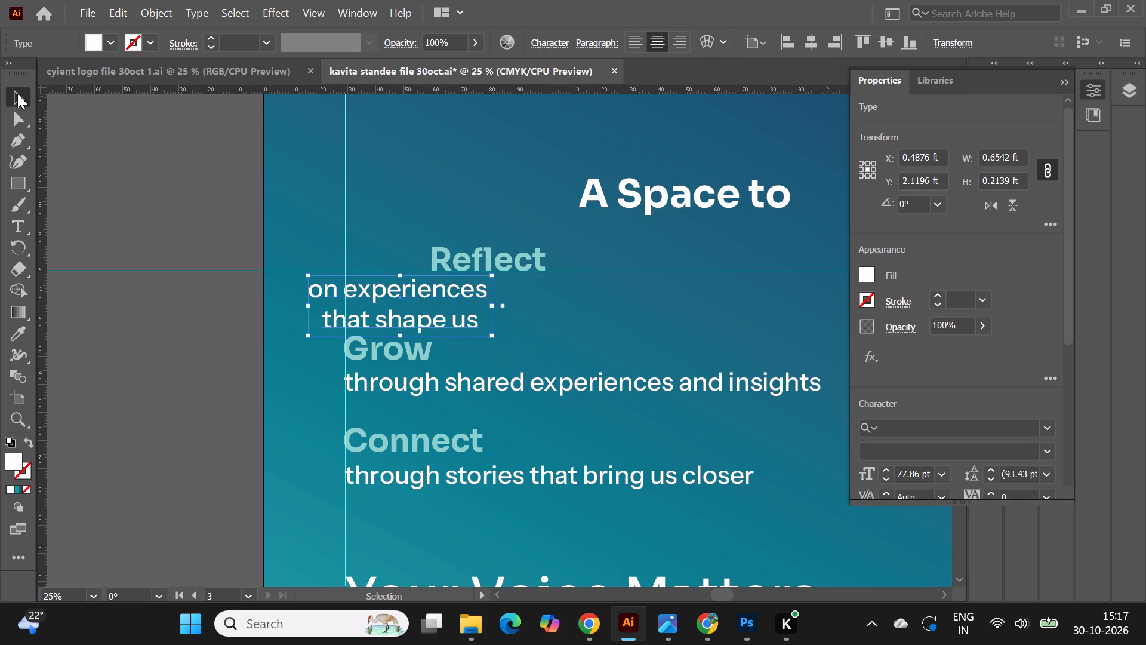
click(17, 94)
click(145, 140)
drag(434, 295, 516, 293)
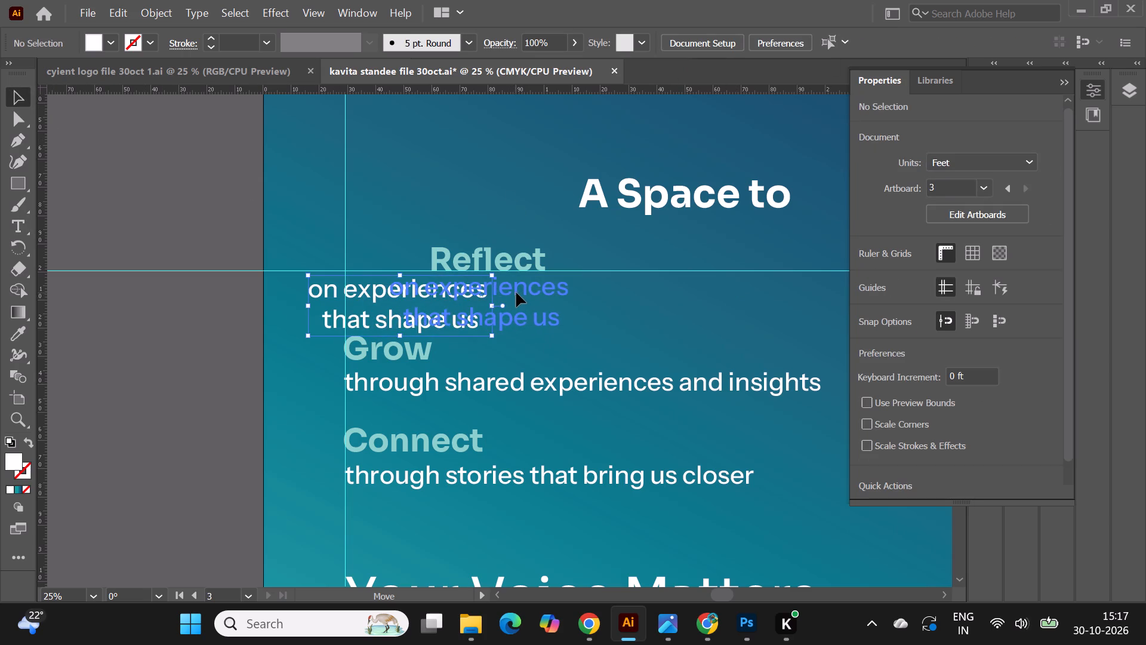
drag(516, 293, 516, 295)
click(146, 219)
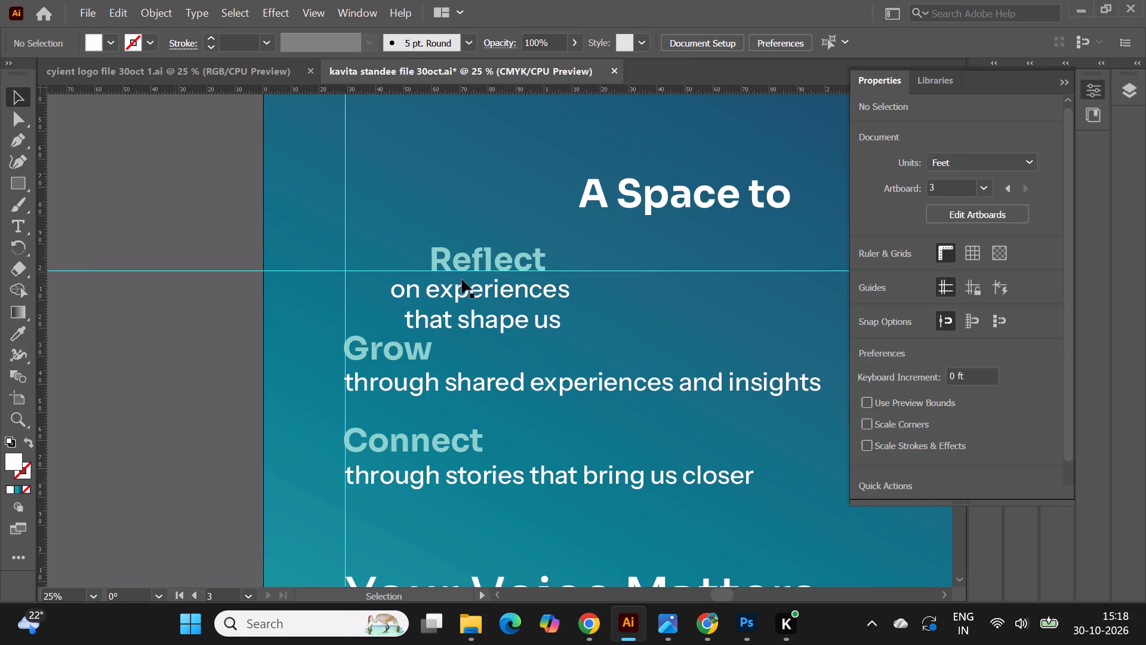
Nudge the two-line description slightly right and down so it sits centred under "Reflect".
alt+scroll(456, 277, down, 1)
alt+scroll(215, 277, down, 2)
click(224, 216)
alt+scroll(308, 257, up, 2)
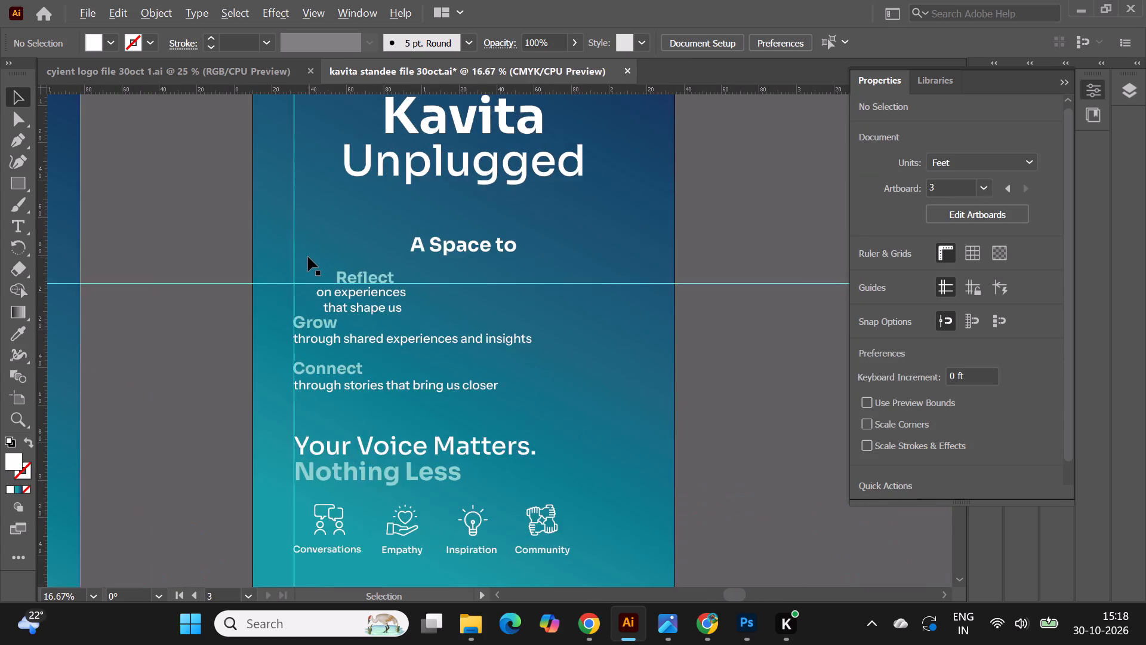
alt+scroll(308, 257, up, 1)
alt+scroll(425, 332, up, 1)
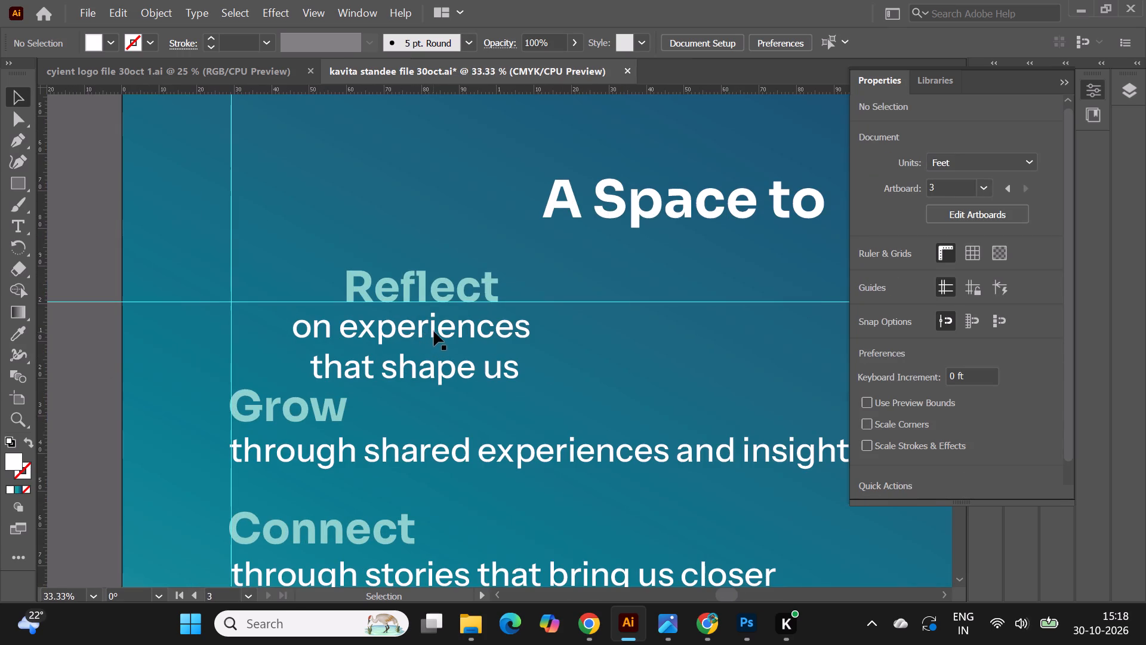
drag(434, 331, 441, 334)
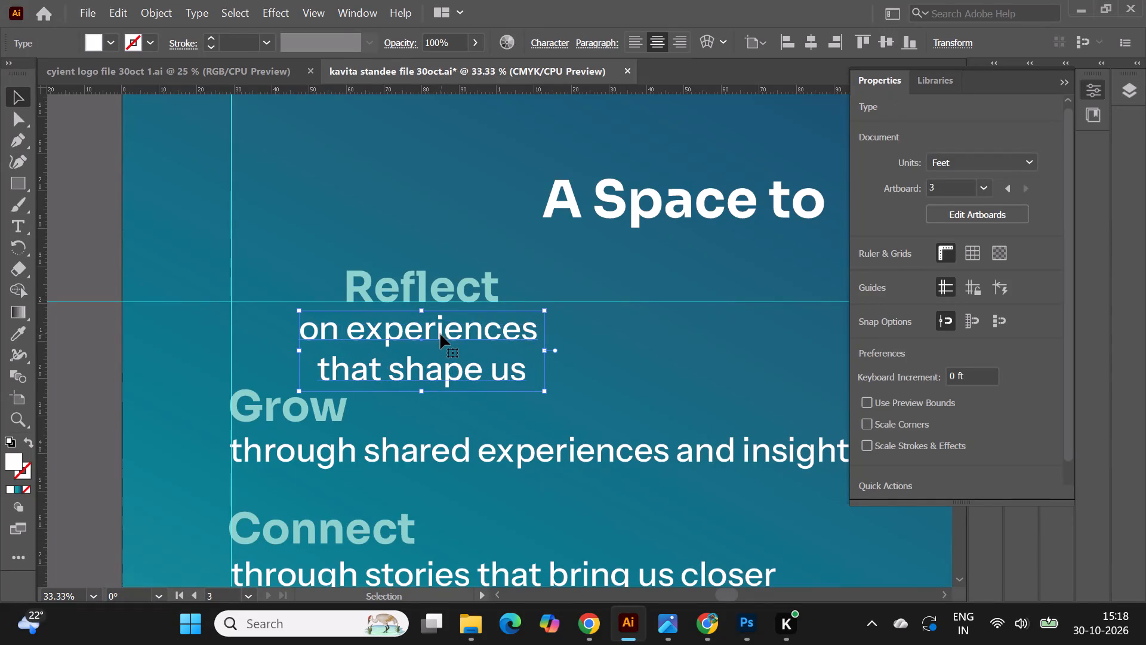
click(439, 334)
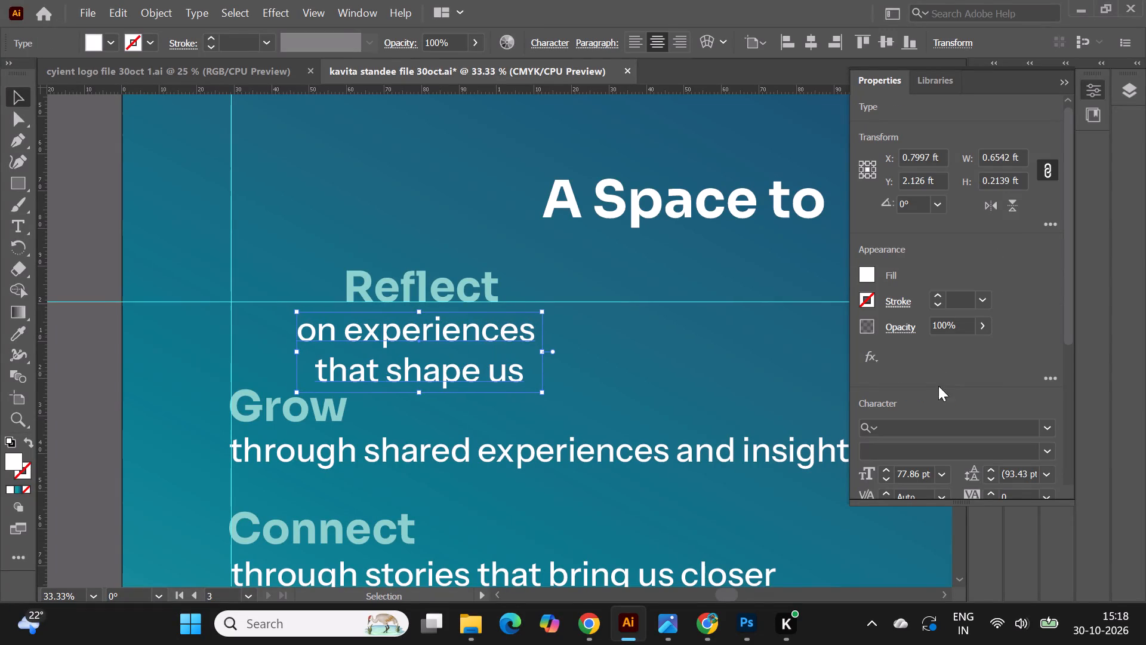
Tighten the line spacing of the two-line "Reflect" description to 90 pt.
scroll(1030, 398, down, 1)
click(991, 346)
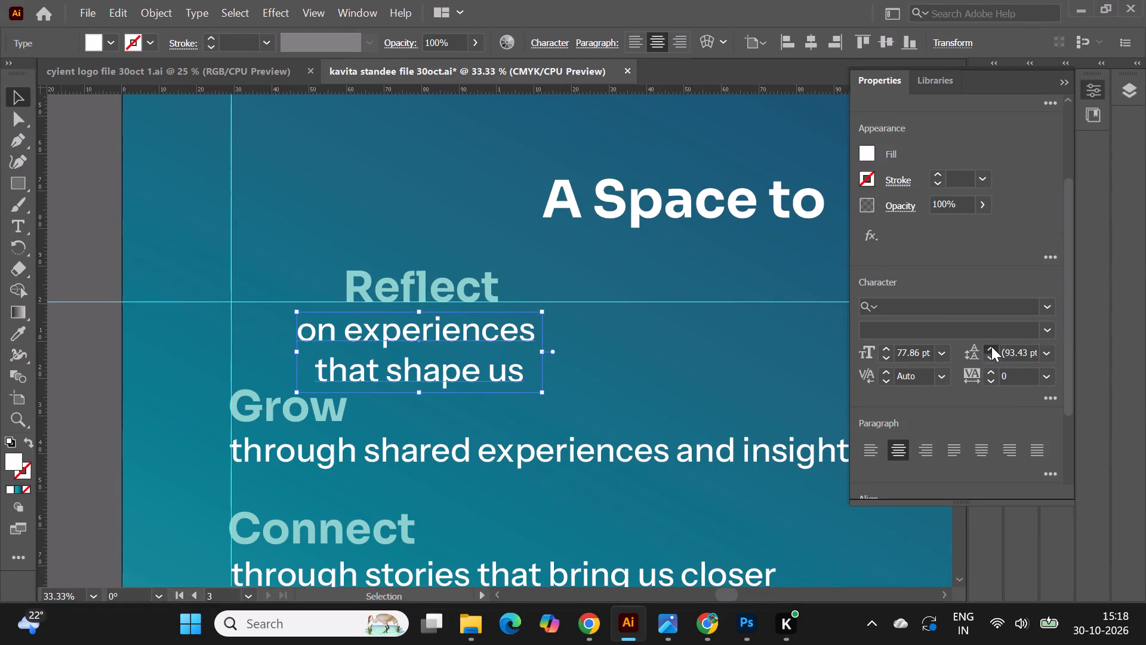
click(989, 360)
triple_click(989, 360)
click(989, 360)
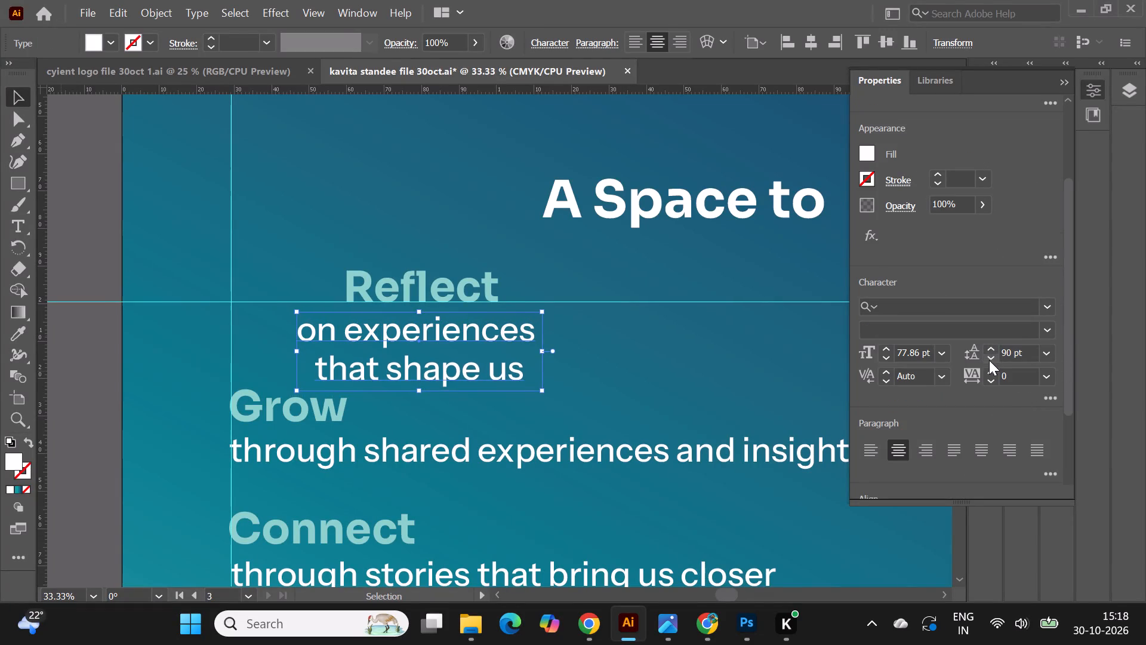
double_click(76, 250)
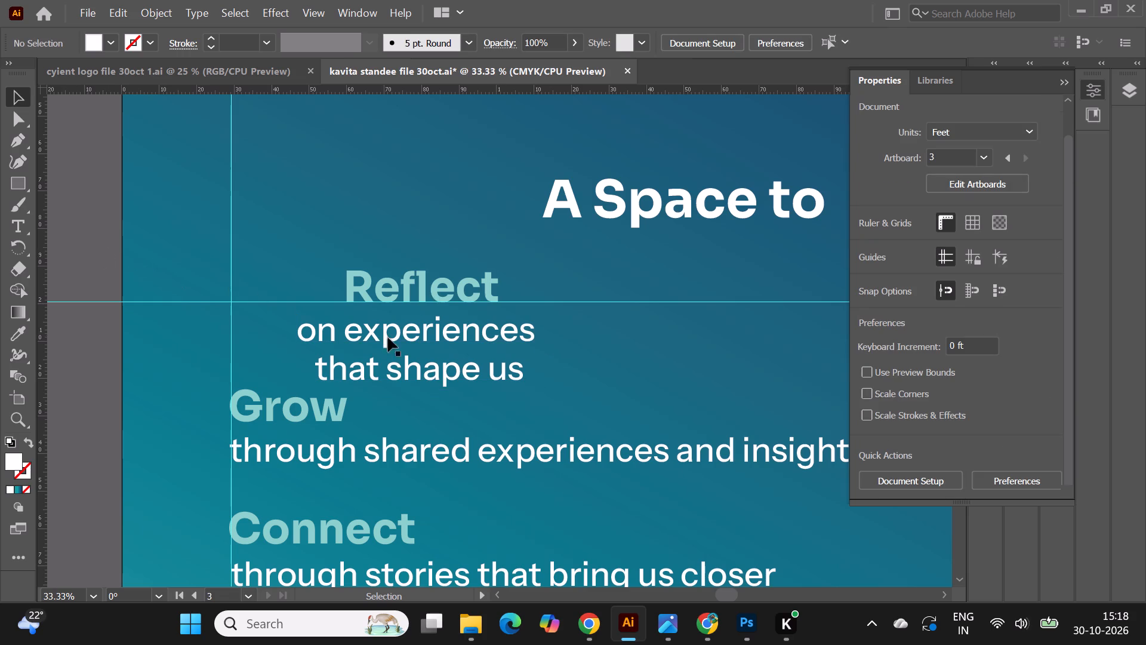
Move the "Reflect" heading and its two-line description together to the left so the description's left edge meets the vertical guide.
alt+scroll(378, 331, up, 1)
click(420, 280)
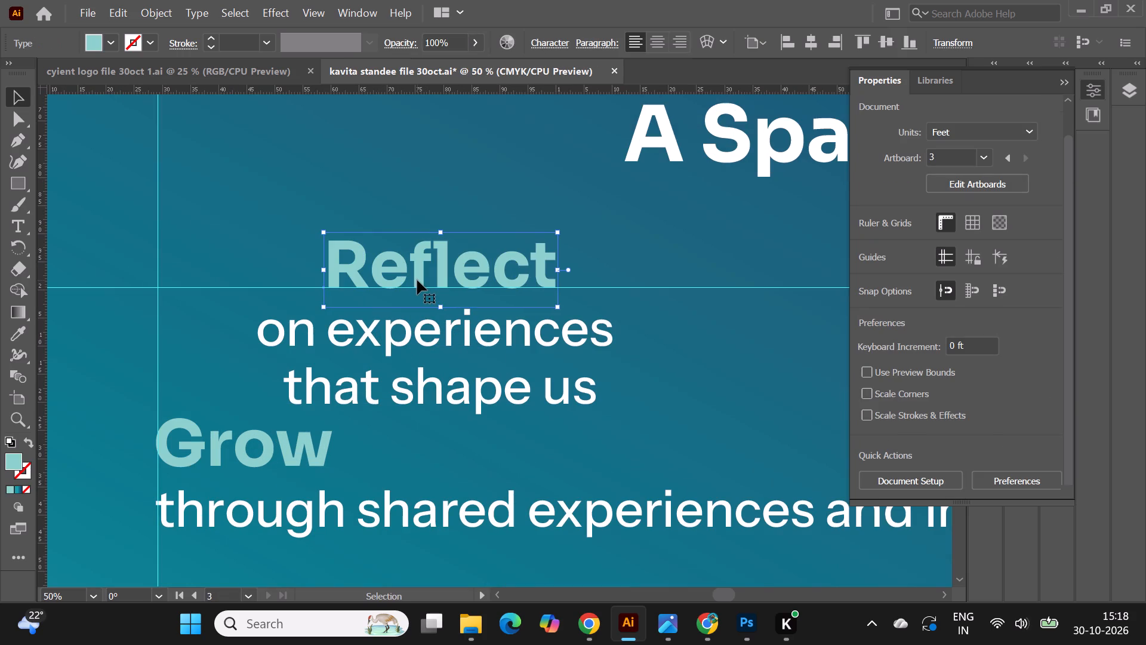
shift+click(466, 337)
alt+scroll(509, 314, down, 2)
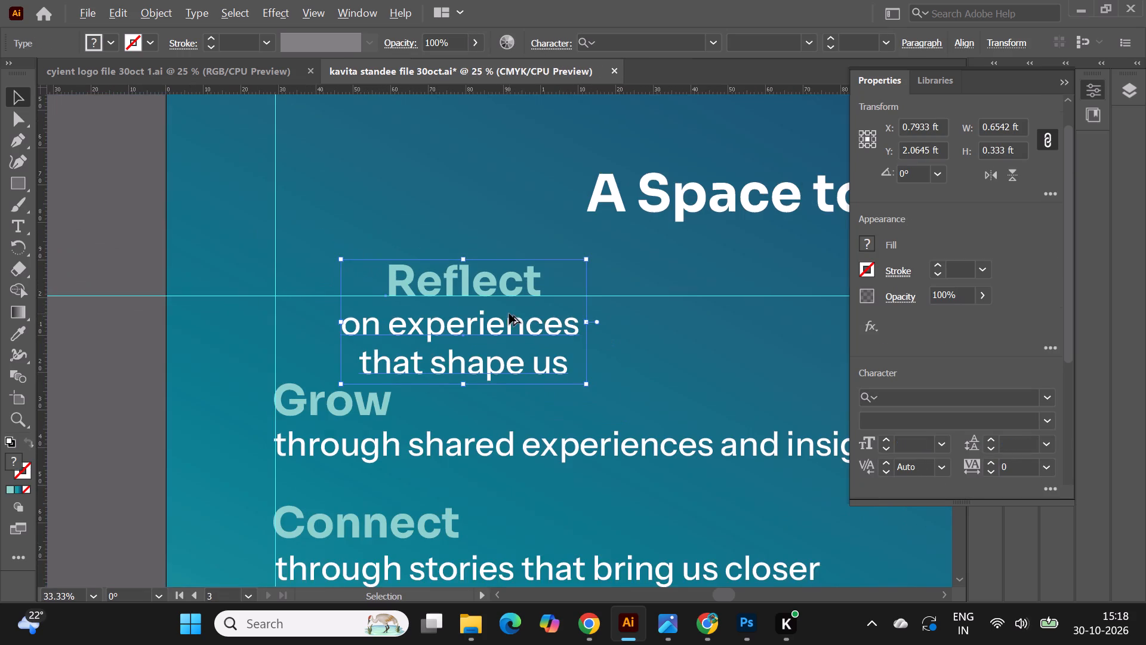
drag(487, 293, 438, 291)
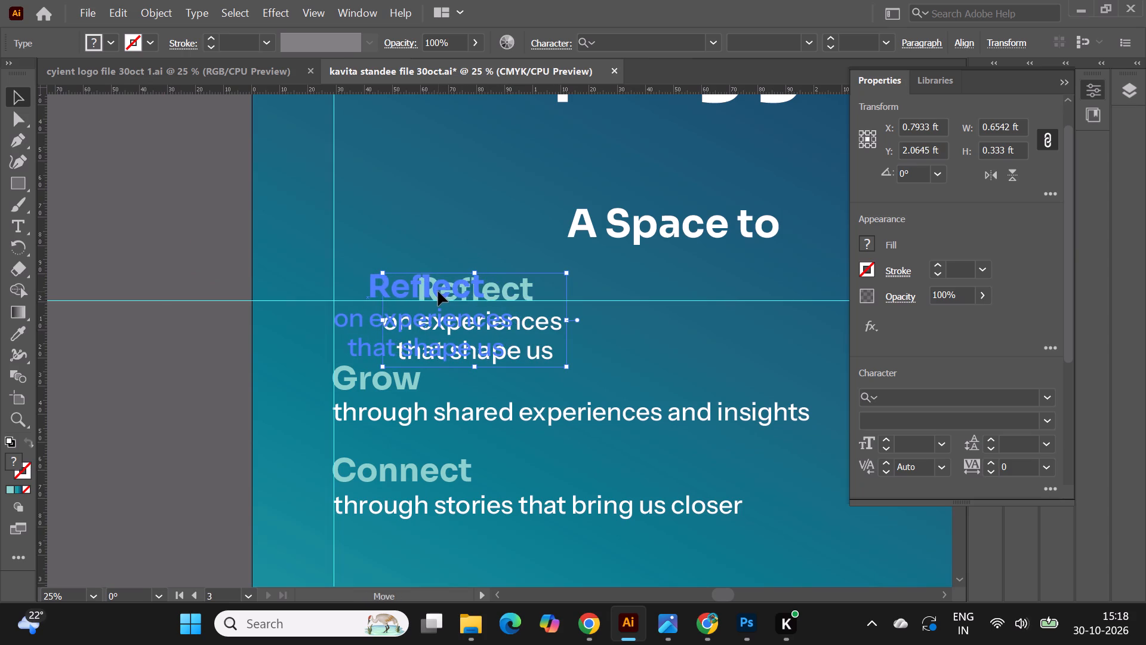
drag(438, 291, 437, 294)
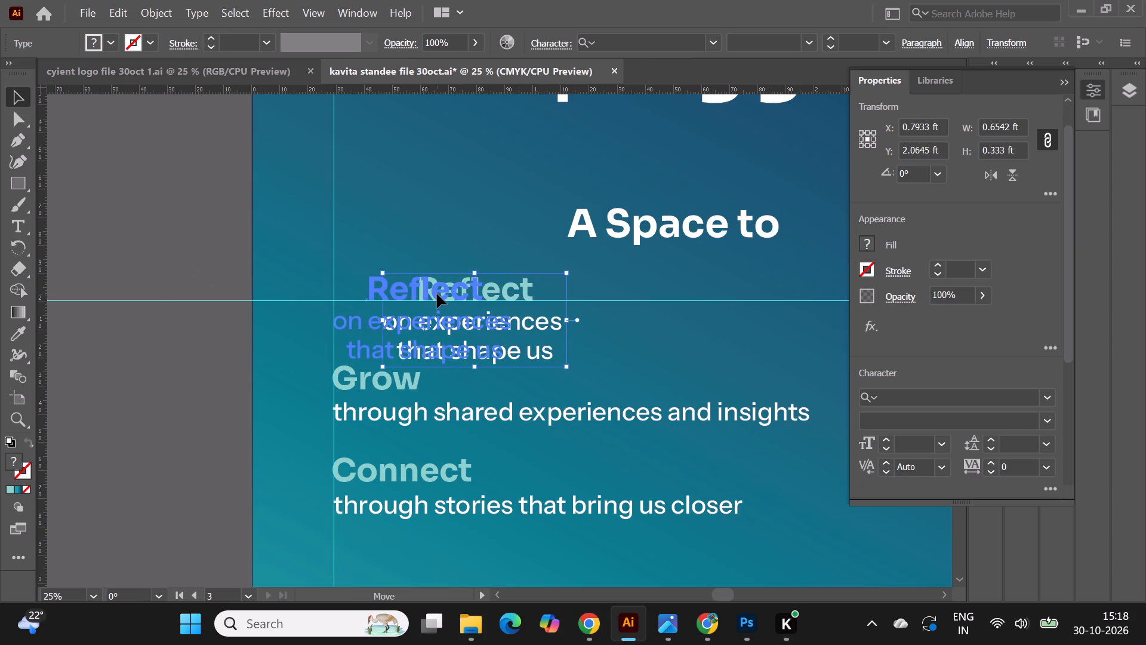
drag(437, 294, 437, 294)
click(182, 262)
alt+scroll(211, 244, down, 1)
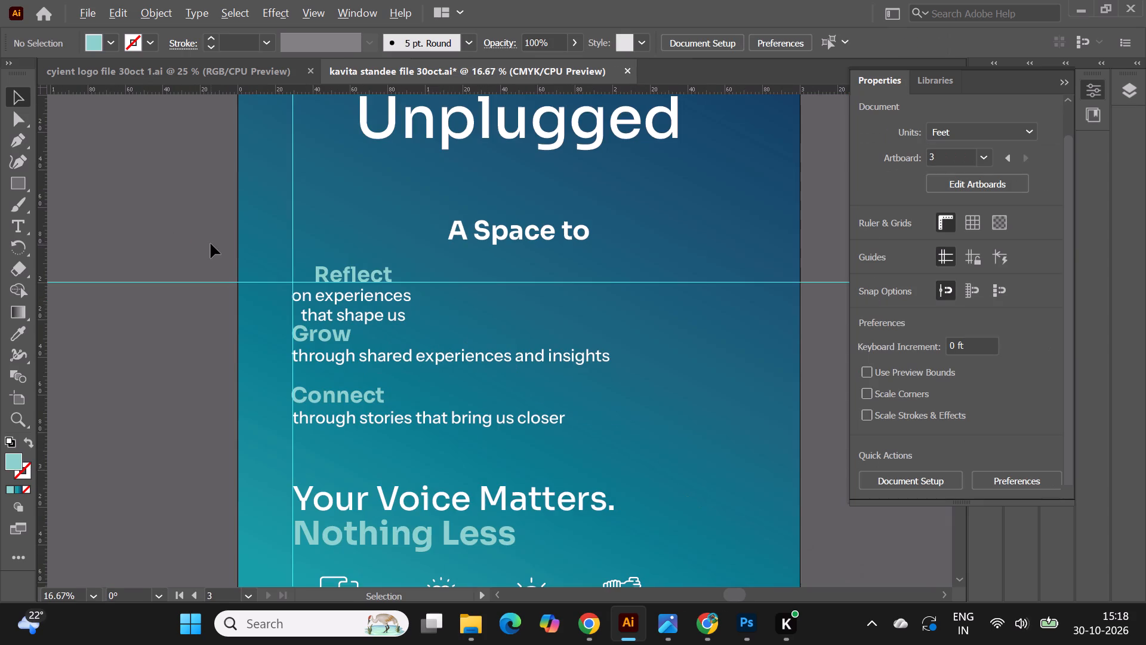
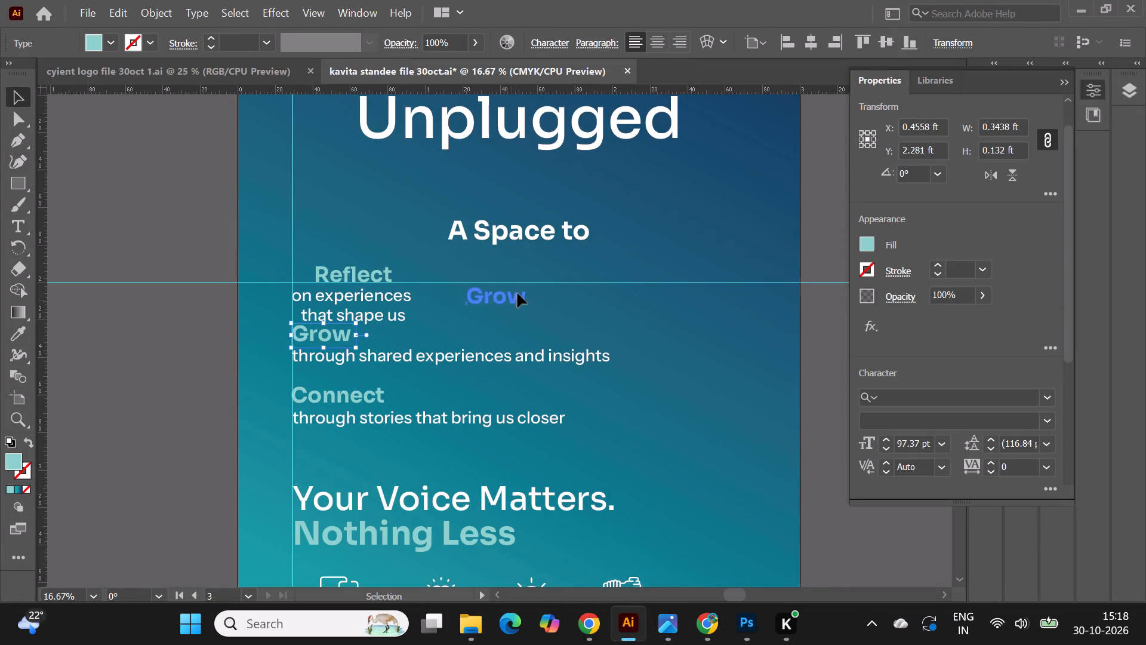
Move the "Grow" heading up level with the "Reflect" heading and centre it horizontally on the artboard.
drag(517, 293, 531, 275)
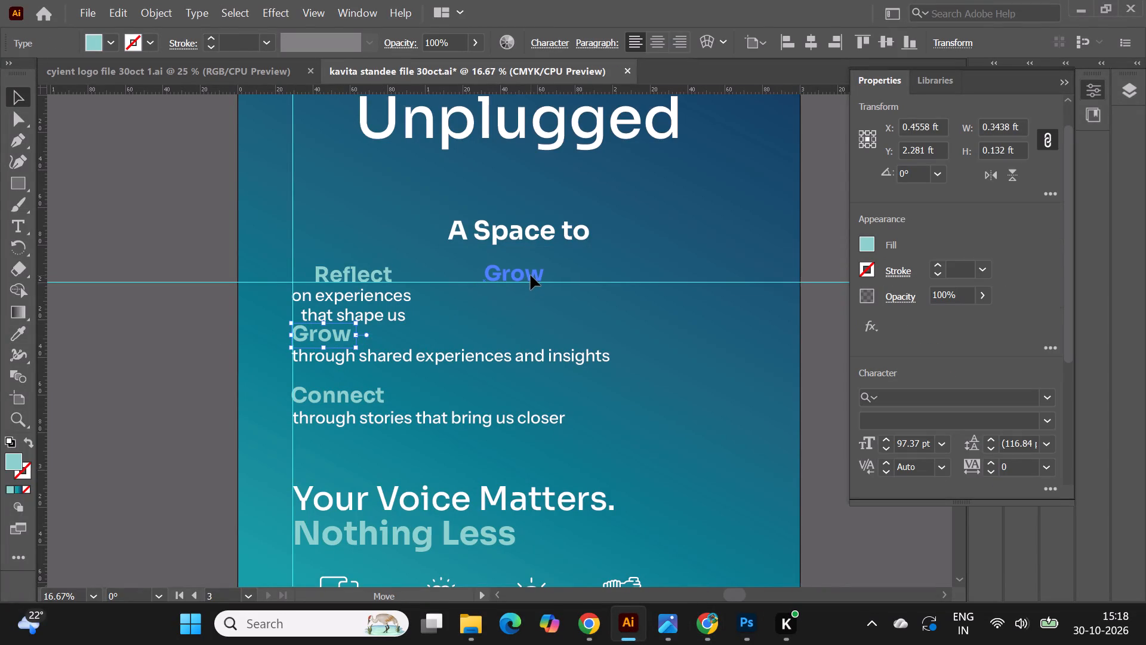
drag(531, 275, 531, 276)
scroll(1015, 282, down, 1)
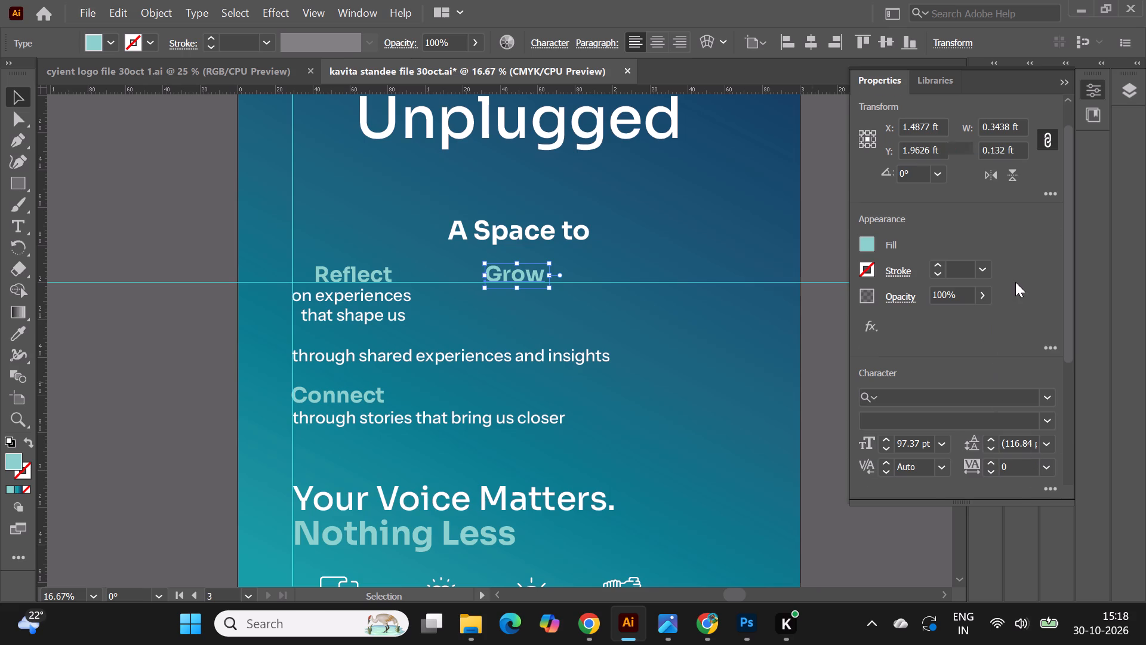
scroll(1015, 282, down, 1)
click(927, 403)
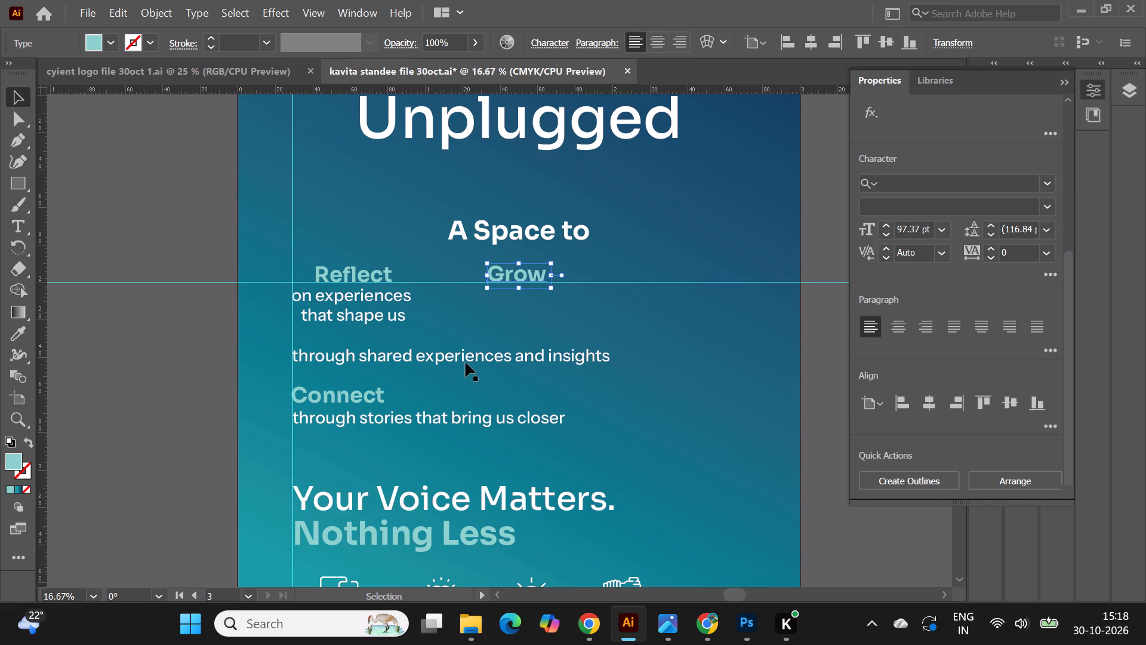
Move the description "through shared experiences and insights" to just beneath the "Grow" heading.
click(466, 360)
drag(471, 358, 643, 303)
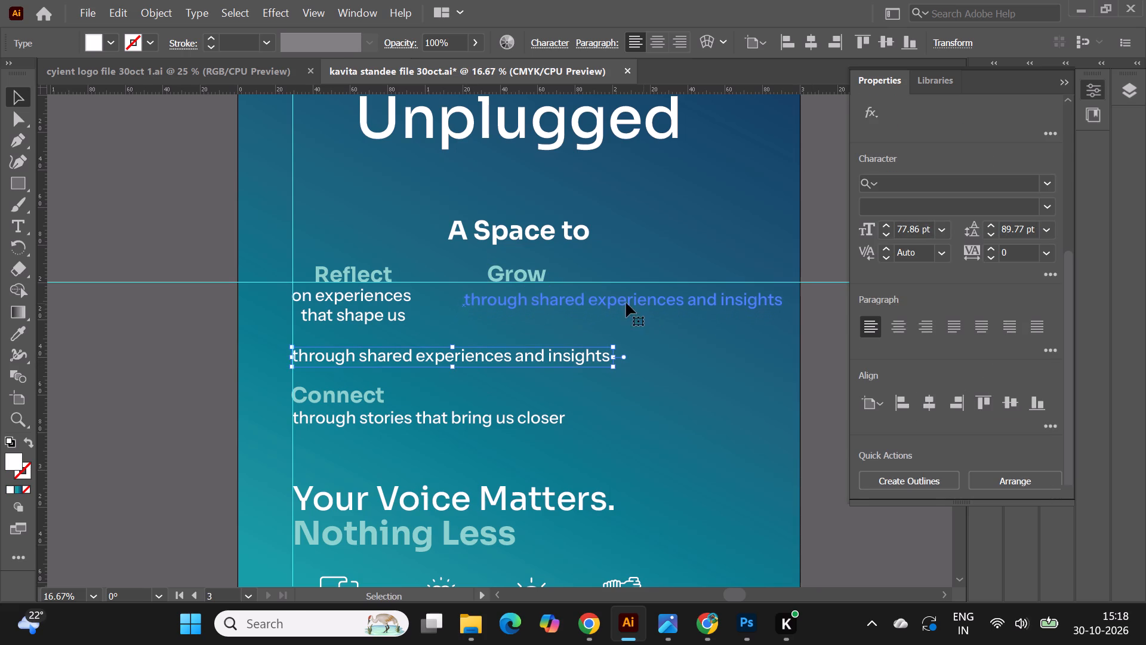
Add a horizontal guide at the baseline of "on experiences" and align the "Grow" description's baseline to it.
alt+scroll(408, 290, up, 1)
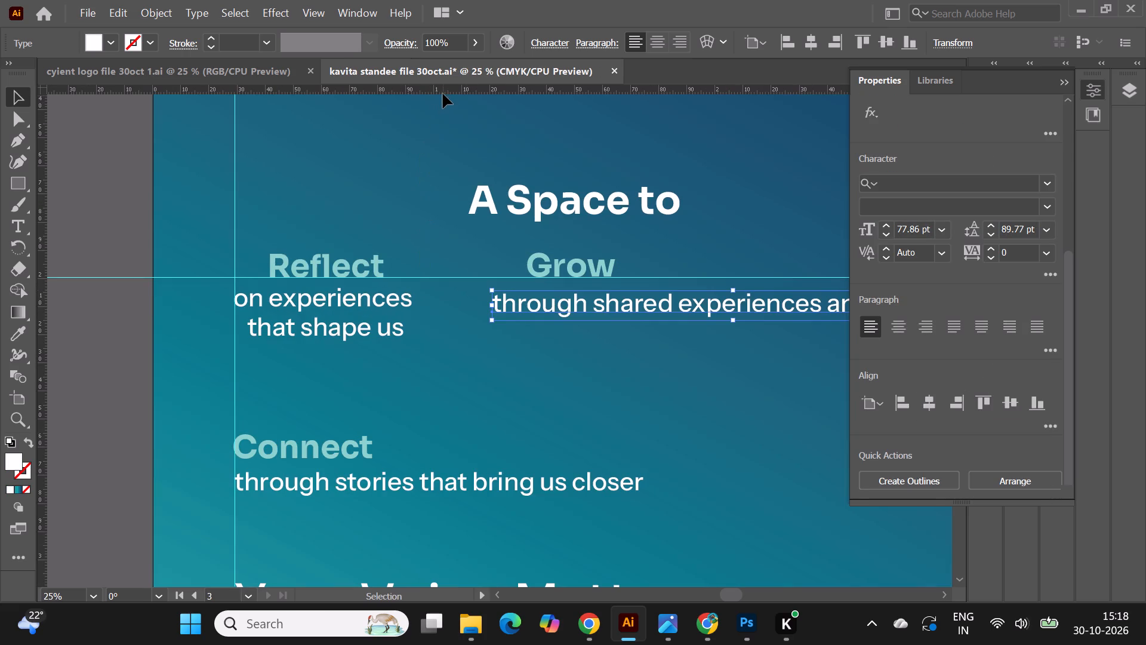
drag(443, 94, 458, 306)
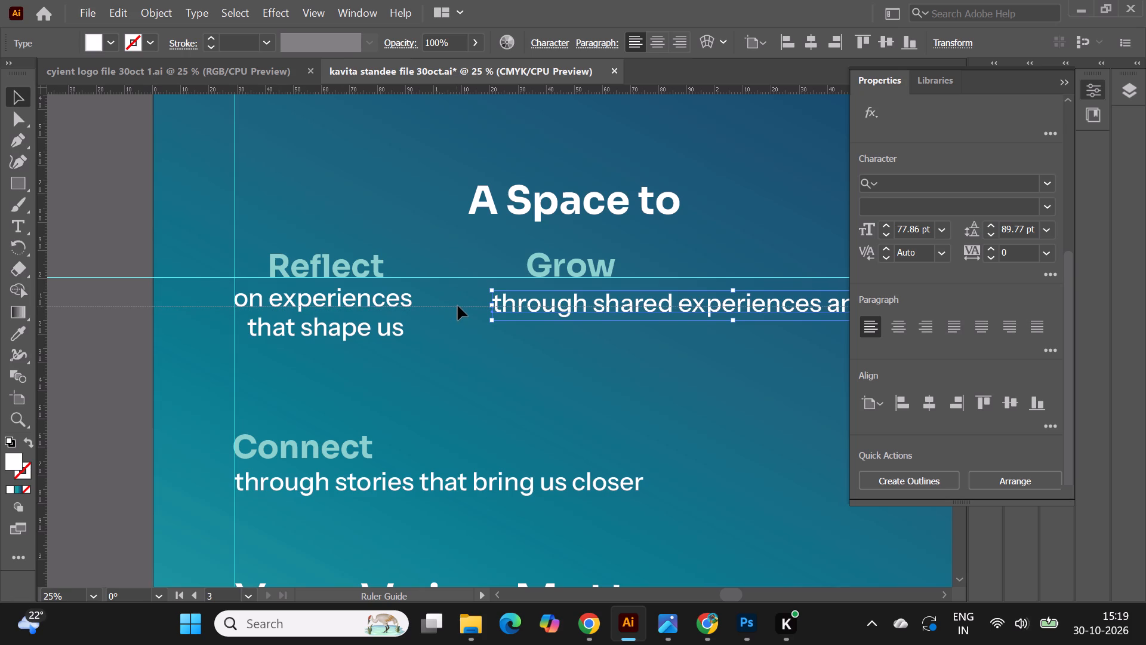
drag(458, 306, 455, 306)
alt+scroll(293, 238, down, 1)
alt+scroll(527, 272, up, 1)
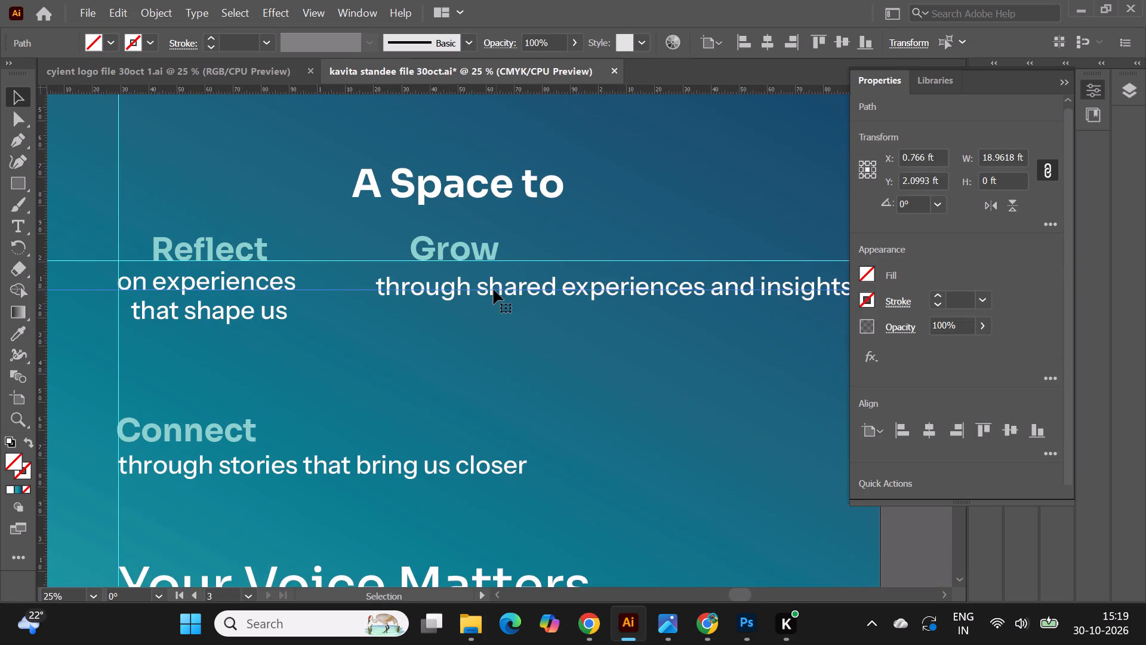
drag(491, 292, 482, 288)
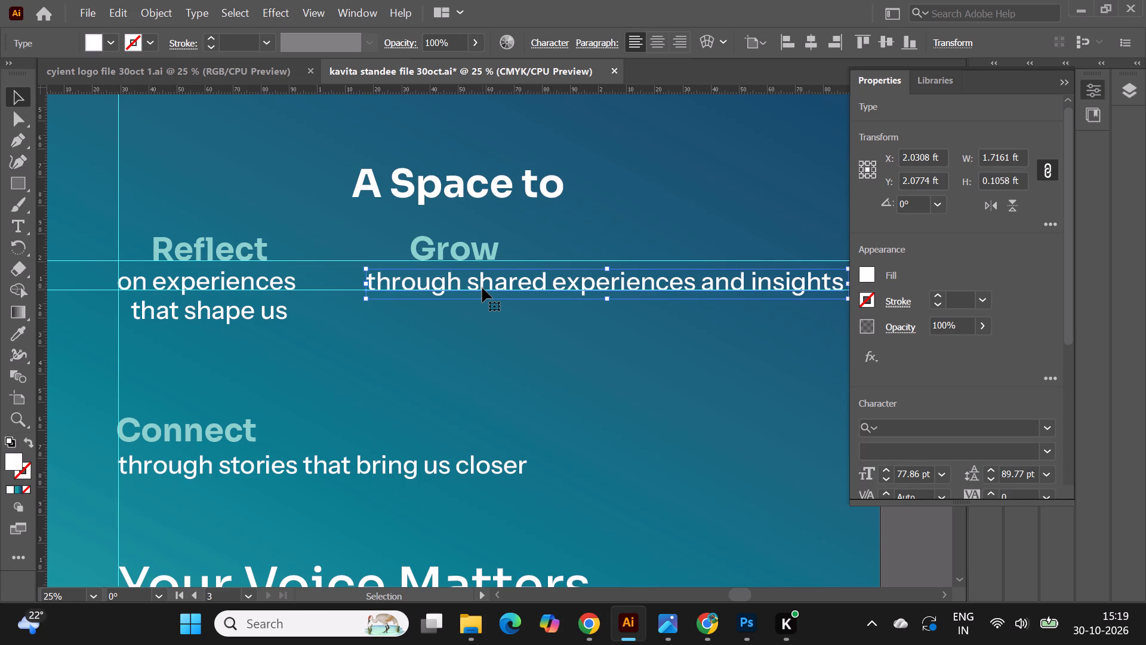
Break the "Grow" description into three lines: "through shared", "experiences and" and "insights".
double_click(571, 285)
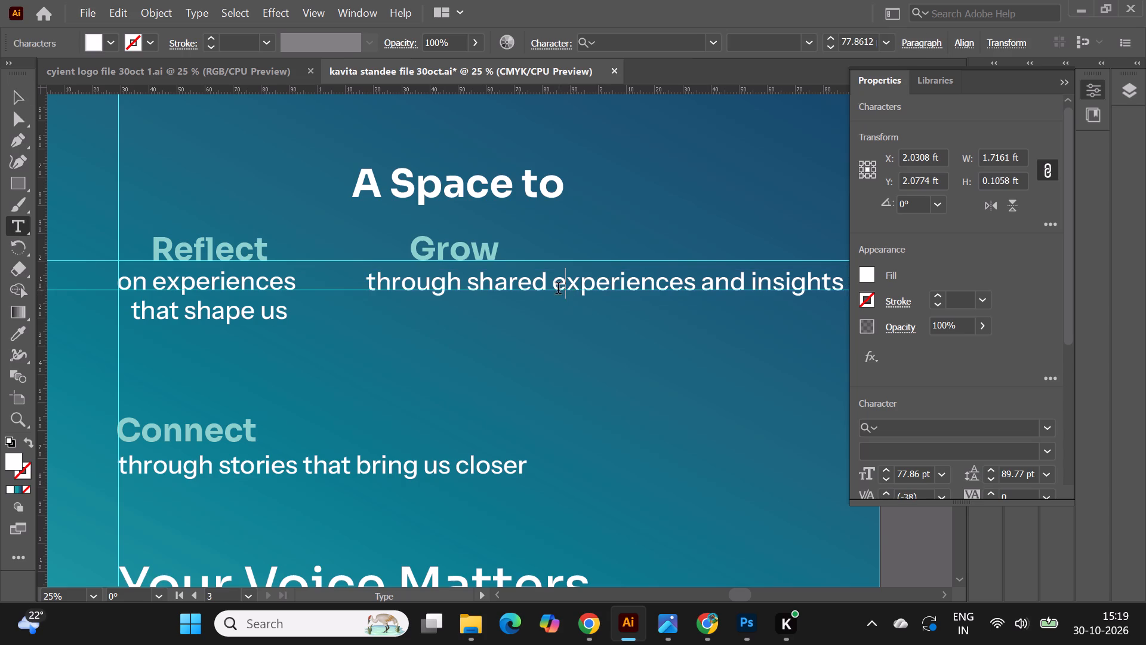
click(555, 285)
key(Return)
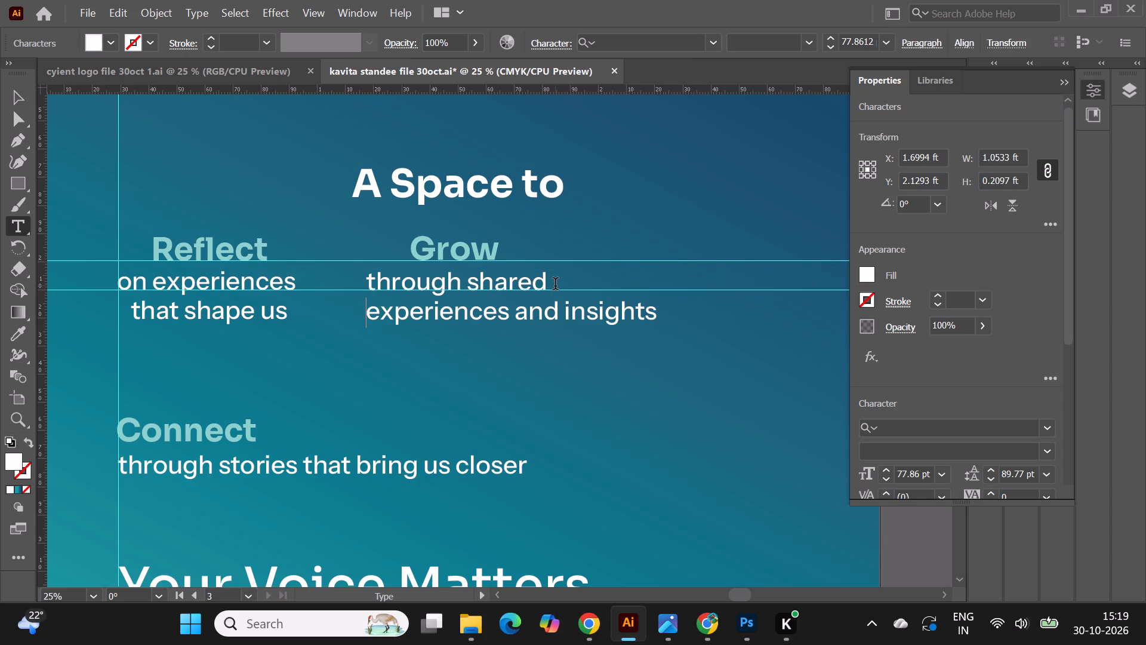
click(565, 311)
key(Return)
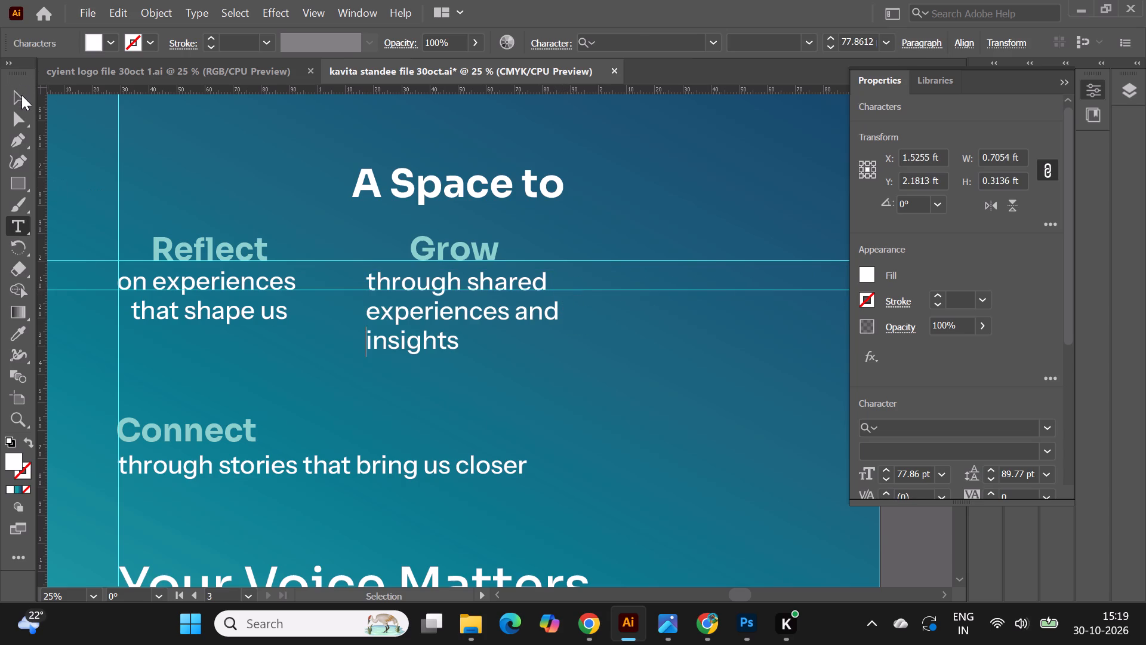
click(21, 95)
Centre-align the three-line "Grow" description's text and centre the block horizontally on the artboard.
scroll(957, 354, down, 1)
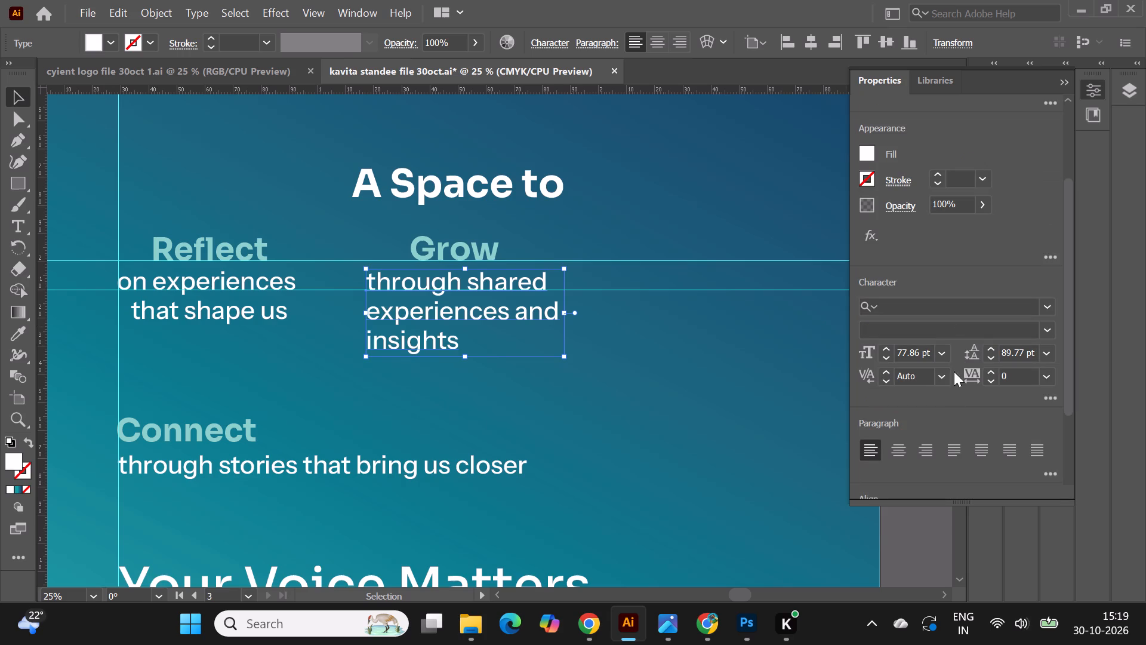
click(898, 445)
scroll(930, 417, down, 2)
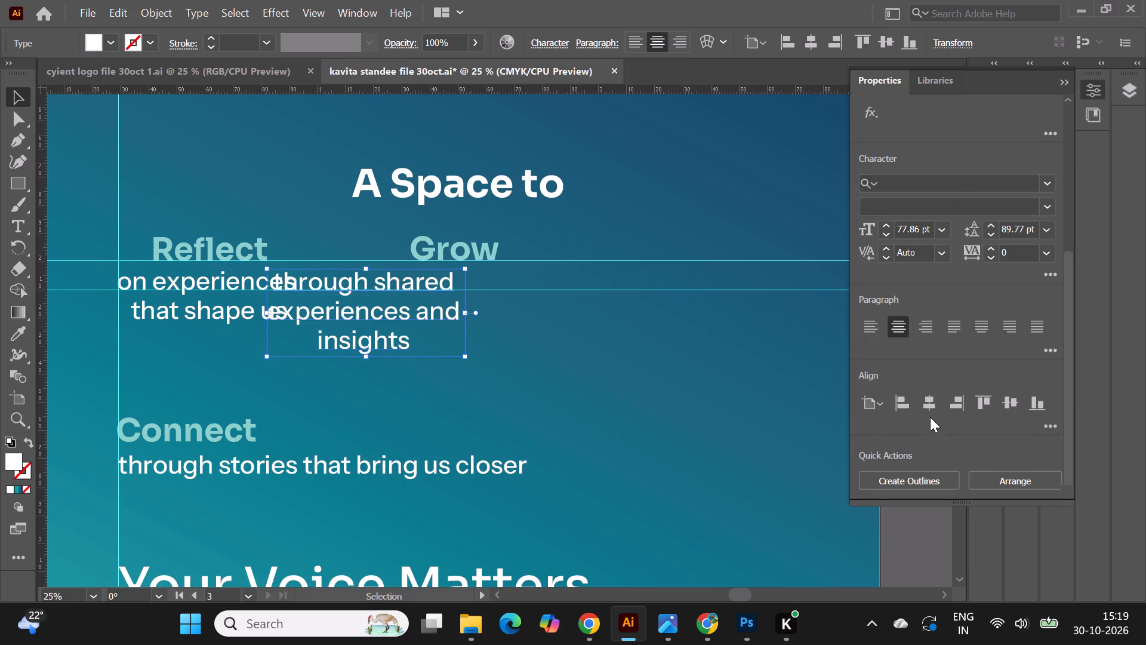
click(932, 394)
click(1059, 85)
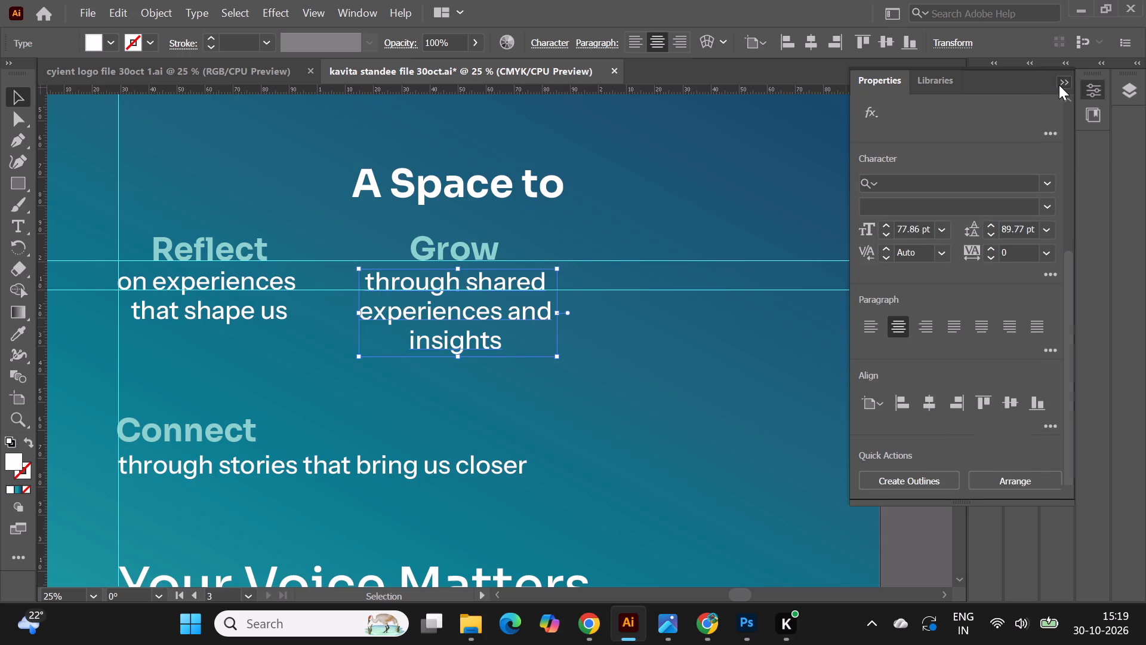
click(12, 101)
alt+scroll(792, 207, down, 1)
click(907, 209)
alt+scroll(587, 296, up, 1)
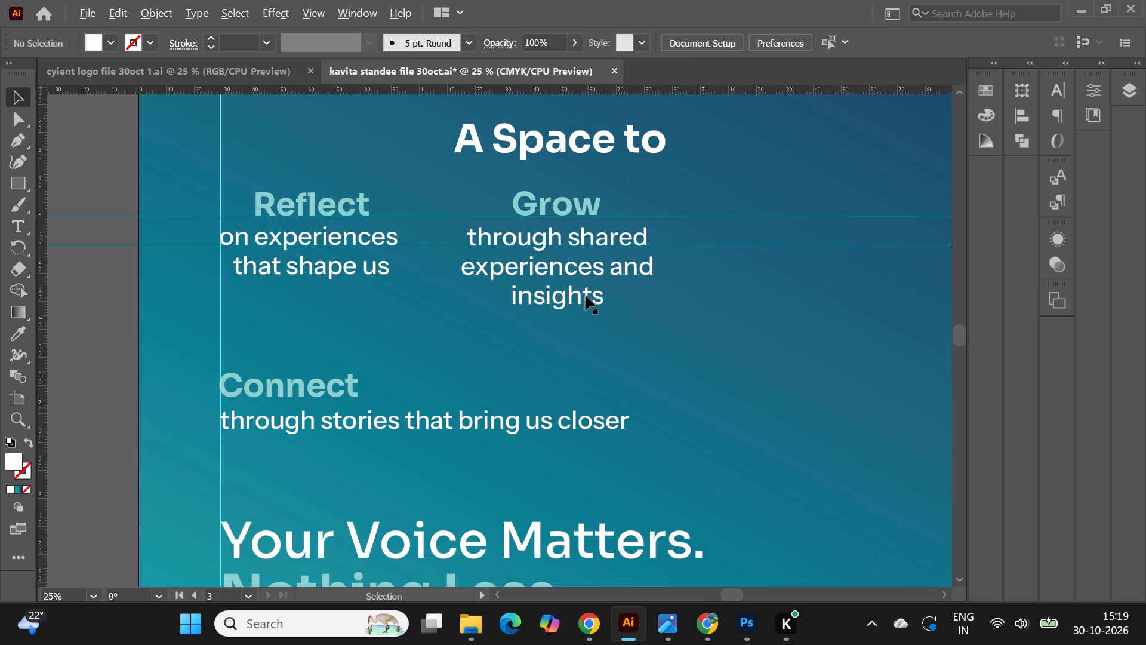
Set the "Grow" description's leading to 89 pt to match the "Reflect" description.
click(322, 265)
click(1089, 84)
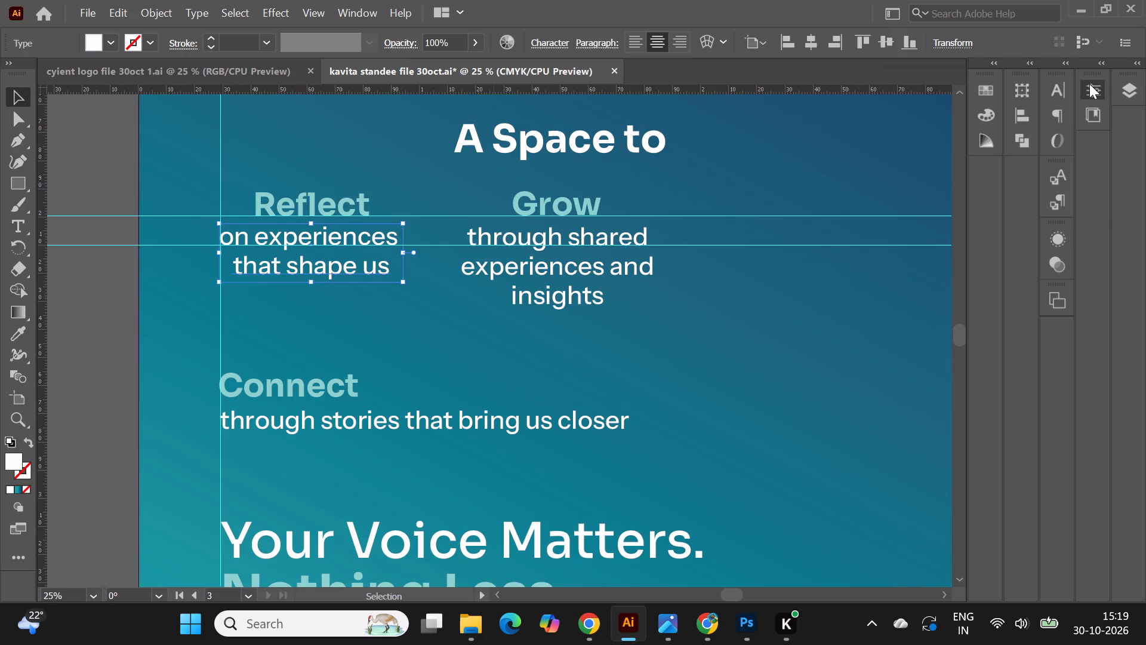
click(553, 269)
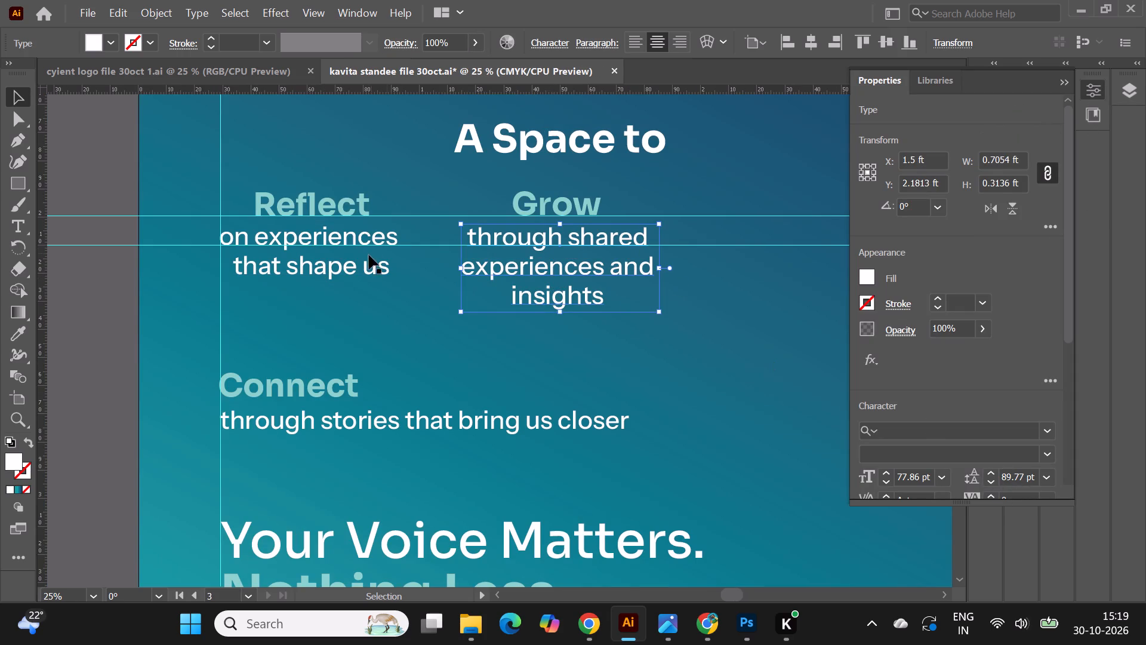
click(367, 268)
click(588, 264)
click(989, 482)
click(17, 102)
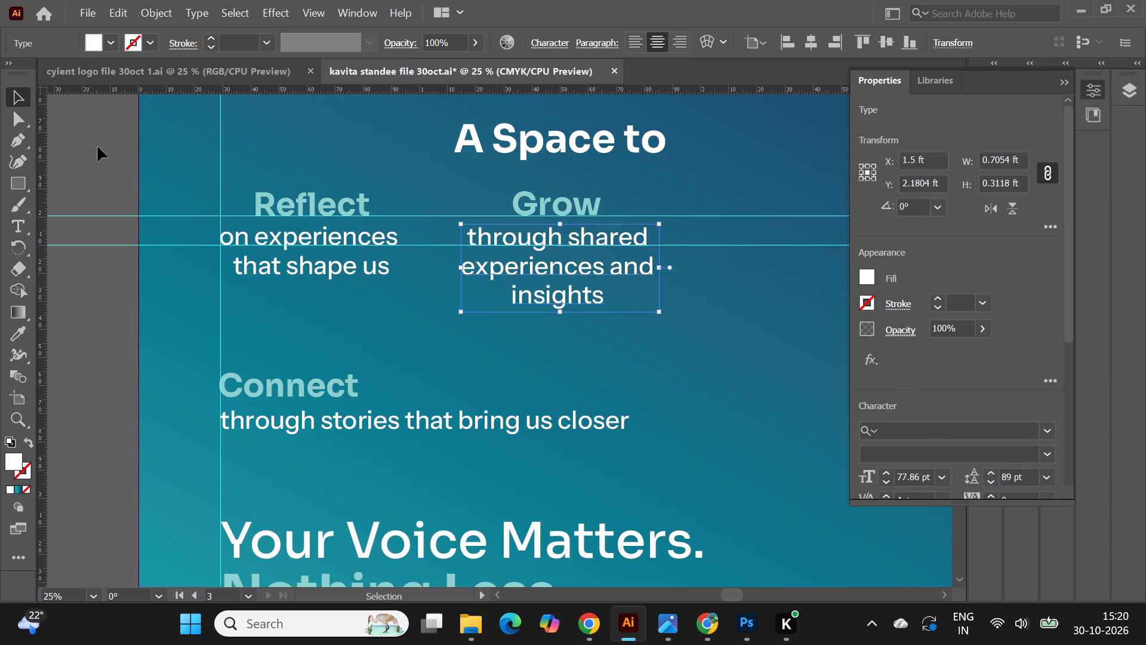
click(98, 147)
click(1060, 87)
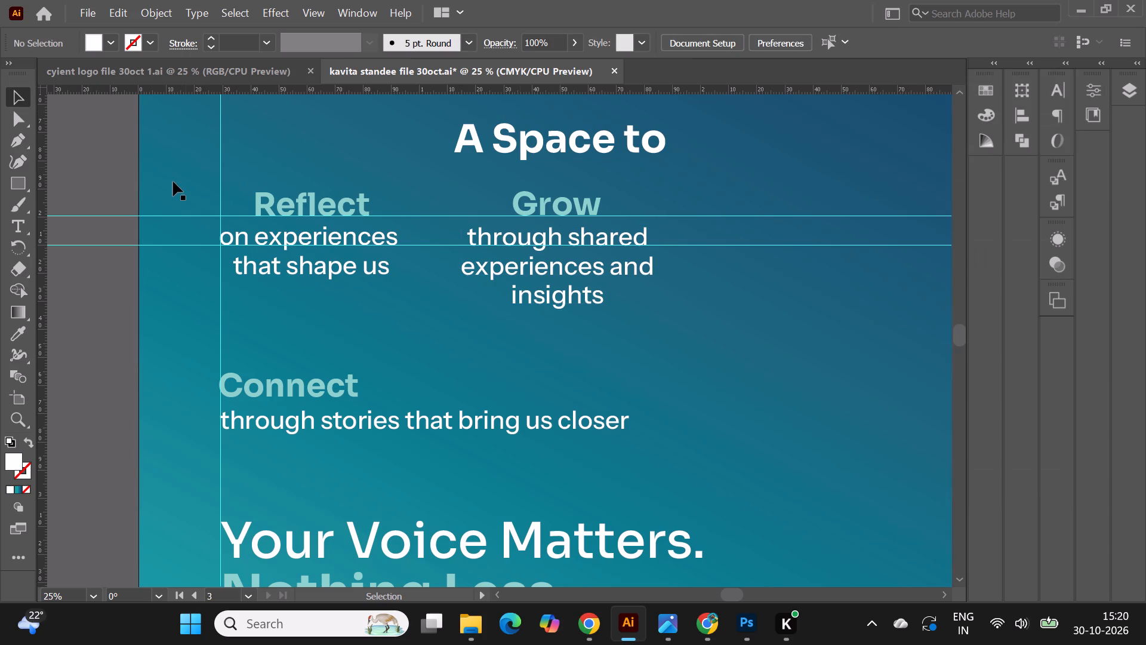
Move the "Connect" heading up to the right of "Grow", resting on the same heading guide.
alt+scroll(173, 182, down, 1)
click(252, 325)
drag(261, 322, 615, 201)
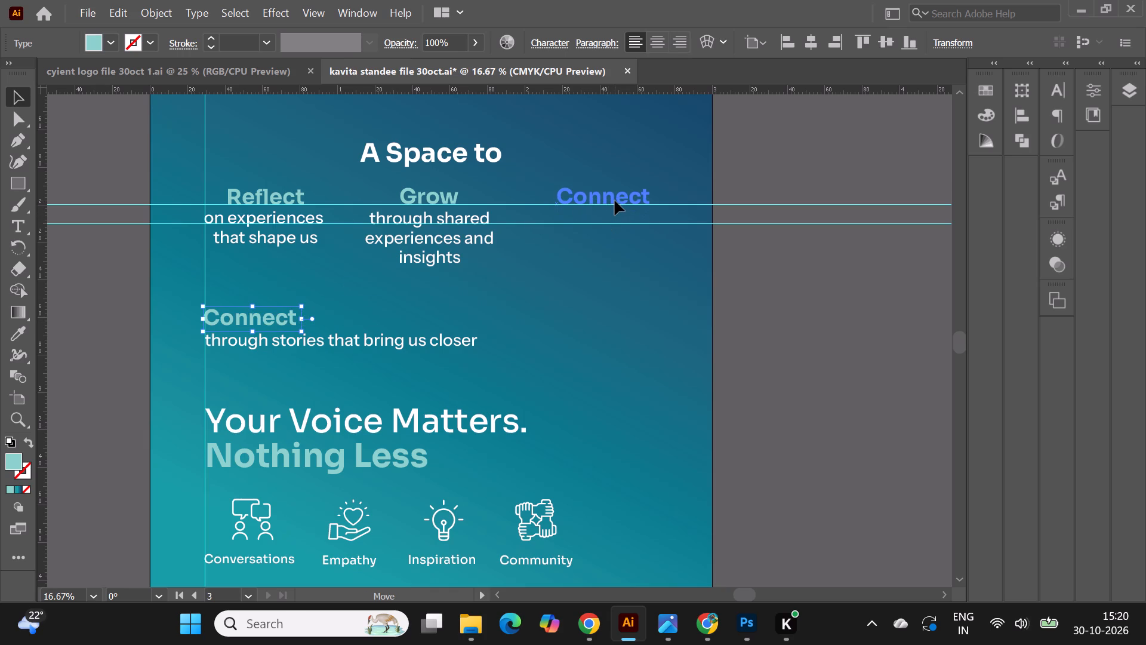
drag(615, 201, 620, 201)
click(784, 167)
alt+scroll(604, 183, up, 2)
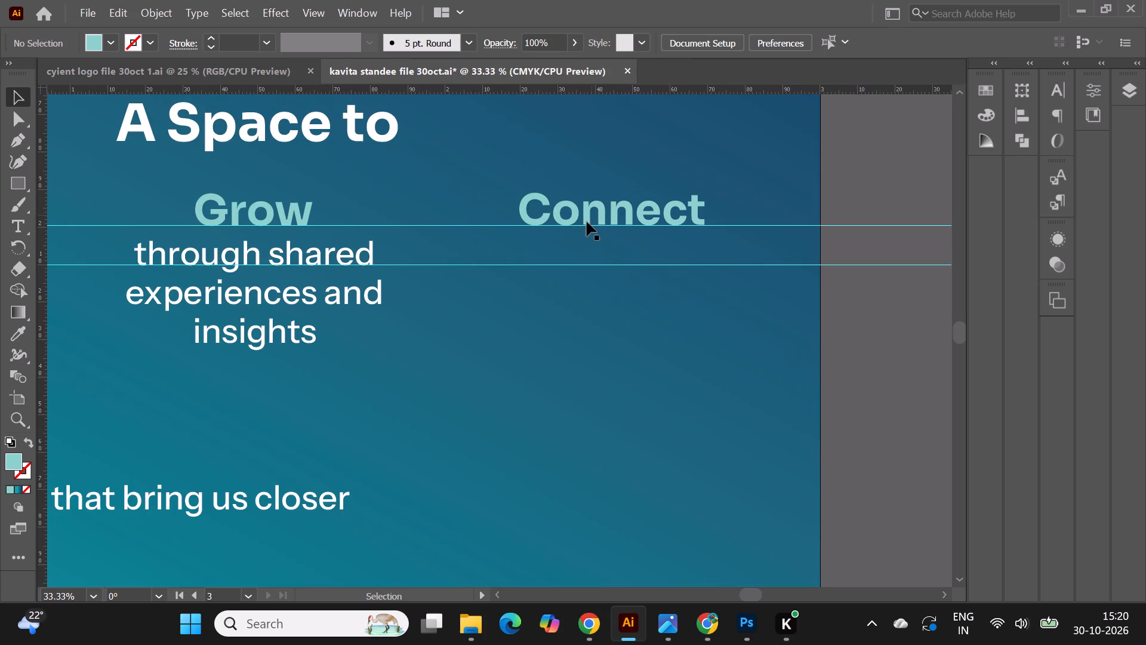
click(589, 216)
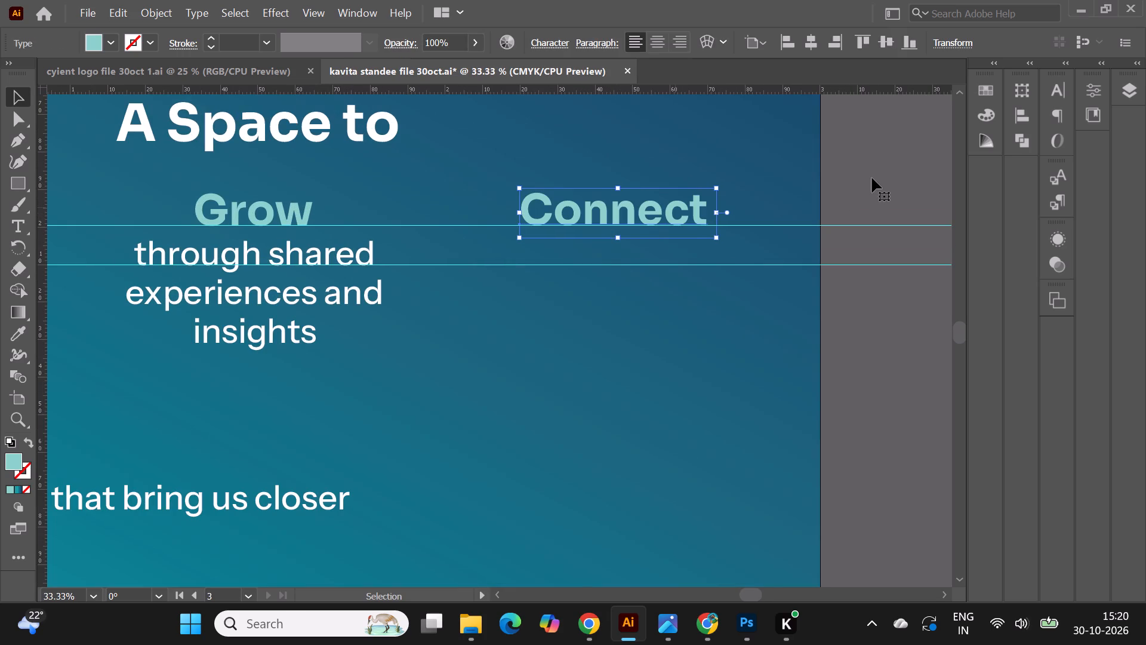
click(872, 178)
Move the description "through stories that bring us closer" beneath the "Connect" heading, with its baseline on the lower horizontal guide.
alt+scroll(639, 199, down, 2)
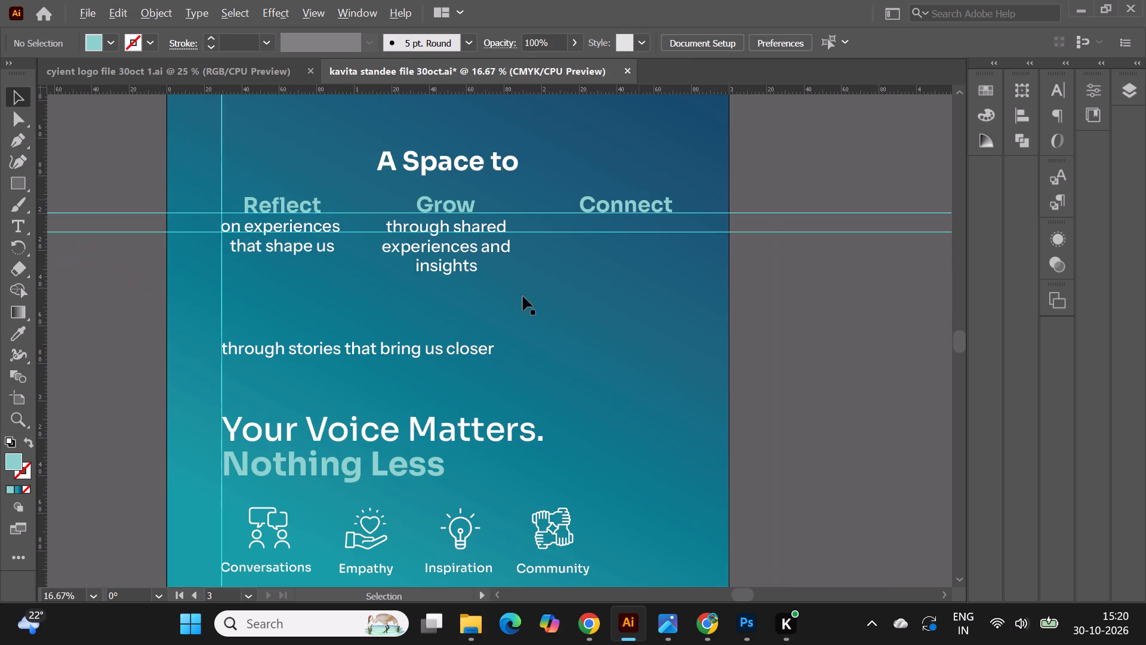
drag(355, 351, 685, 231)
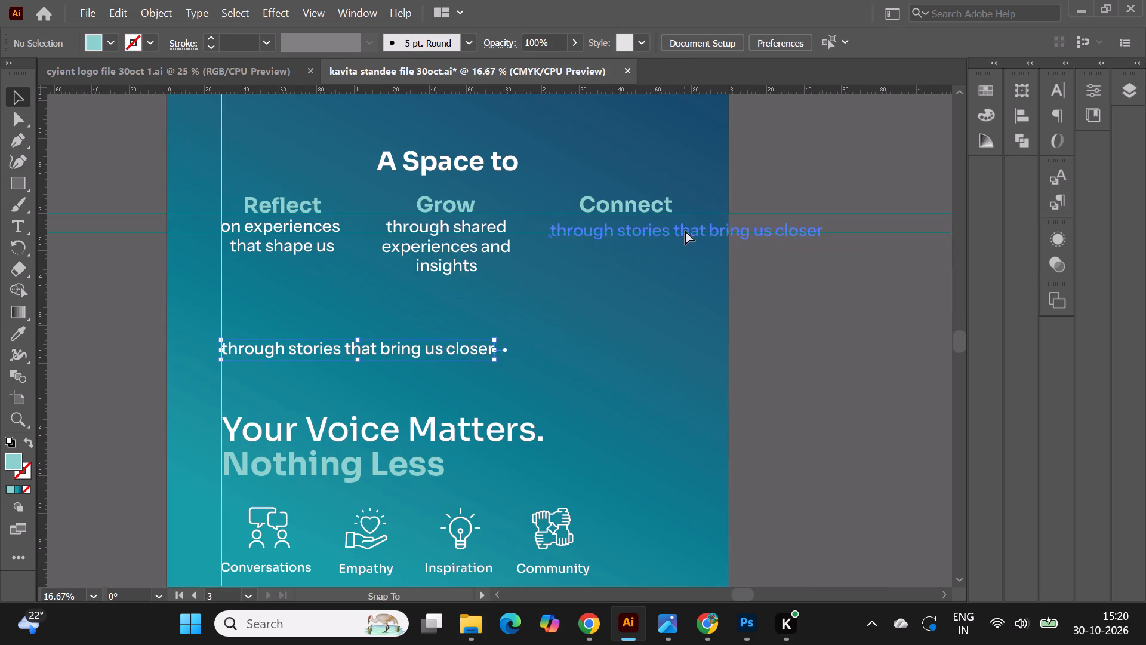
drag(685, 231, 693, 229)
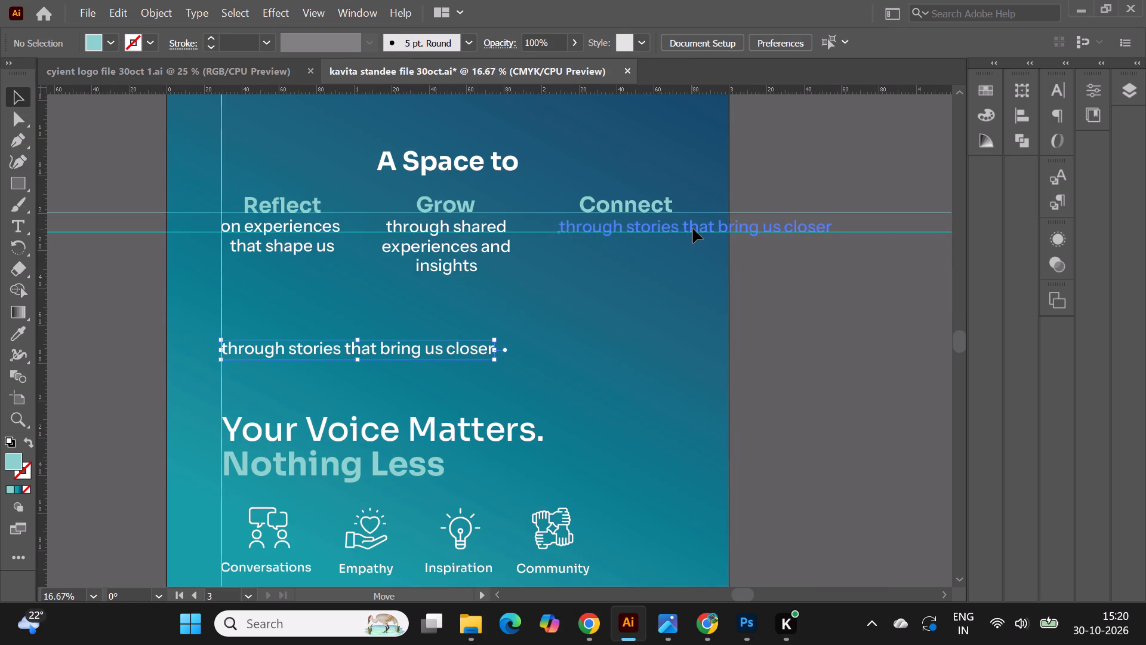
drag(693, 229, 693, 228)
Break the "Connect" description into two lines: "through stories" and "that bring us closer".
alt+scroll(663, 228, up, 2)
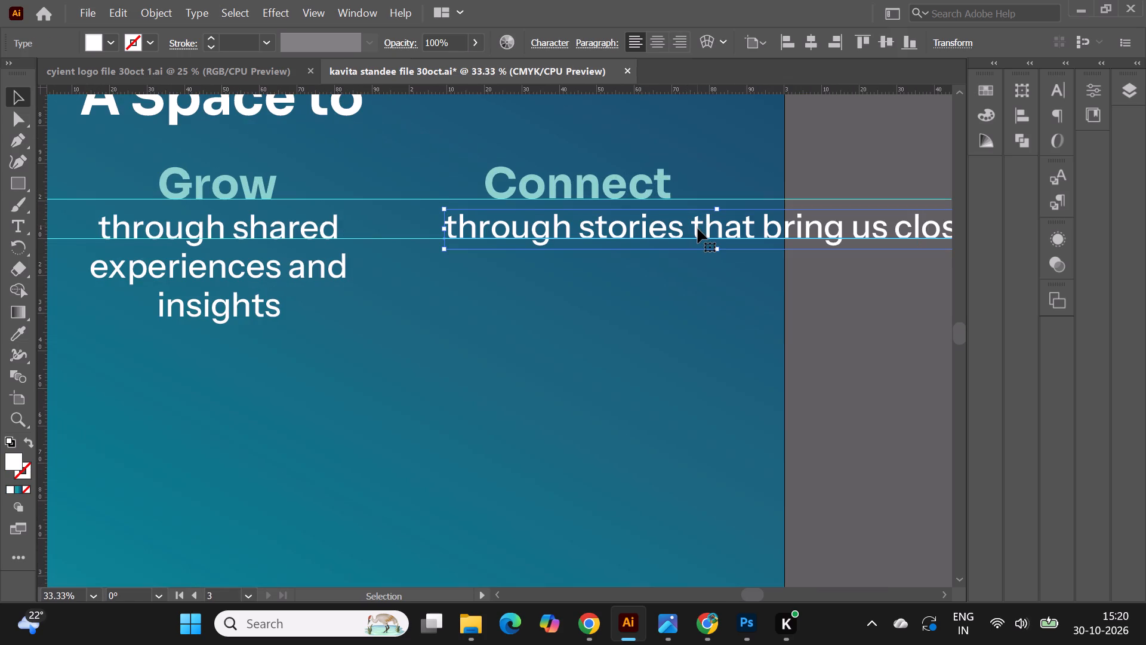
double_click(698, 229)
click(694, 223)
key(Return)
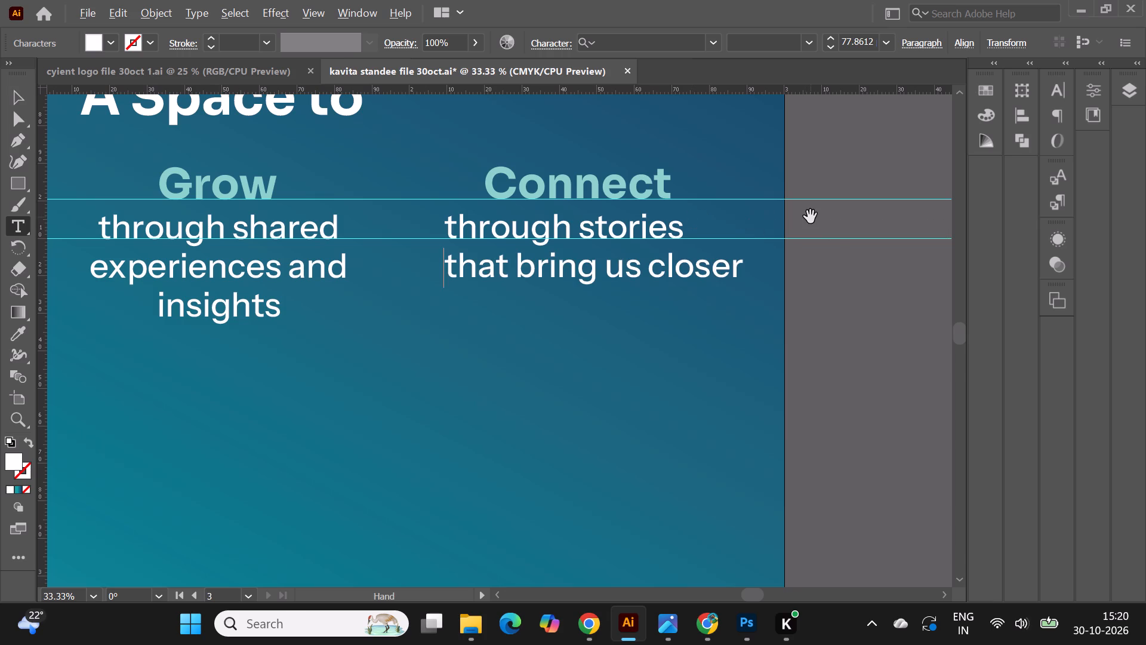
alt+scroll(811, 217, down, 1)
click(19, 93)
alt+scroll(691, 260, down, 1)
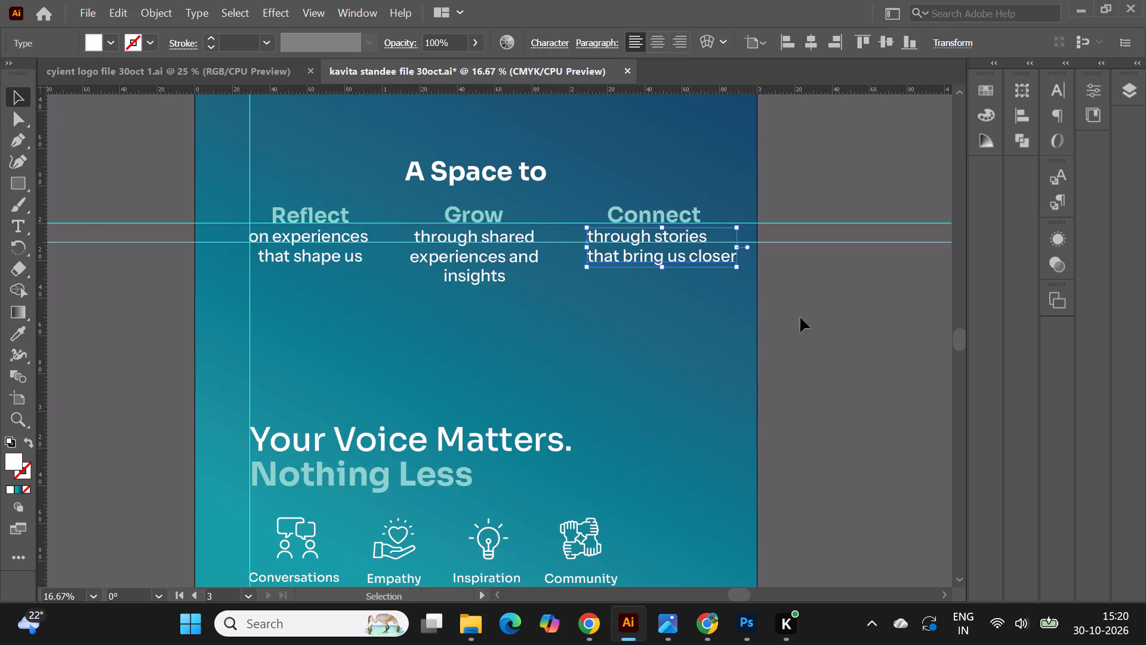
click(823, 371)
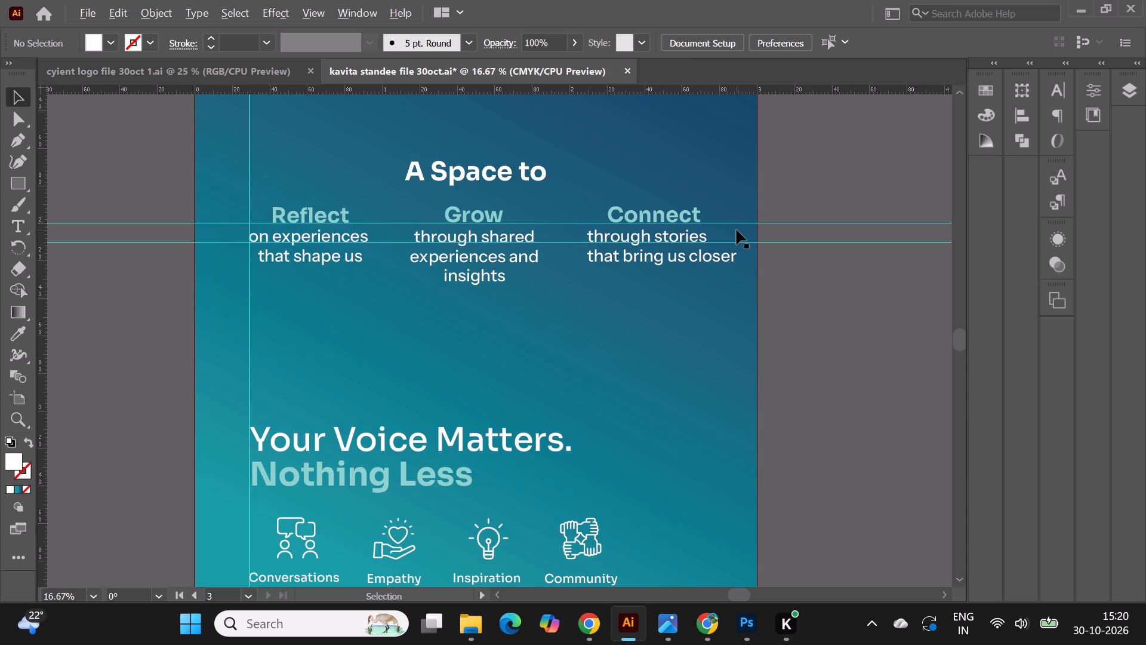
Centre-align the two-line "Connect" description "through stories that bring us closer".
alt+scroll(737, 230, up, 1)
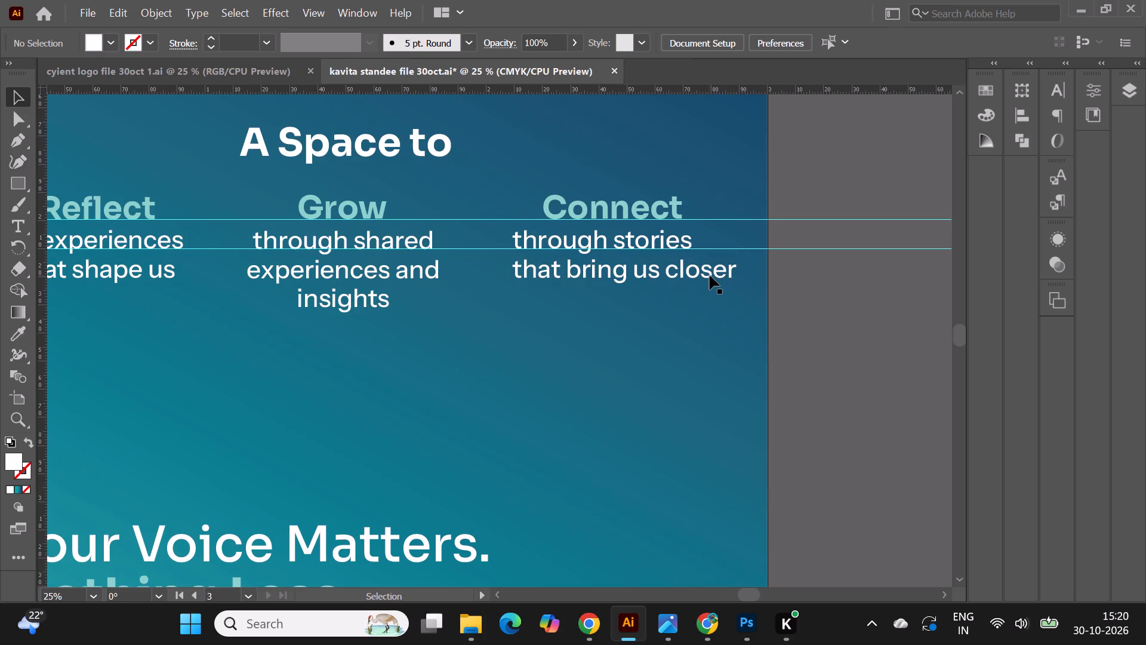
click(1093, 84)
scroll(954, 391, down, 4)
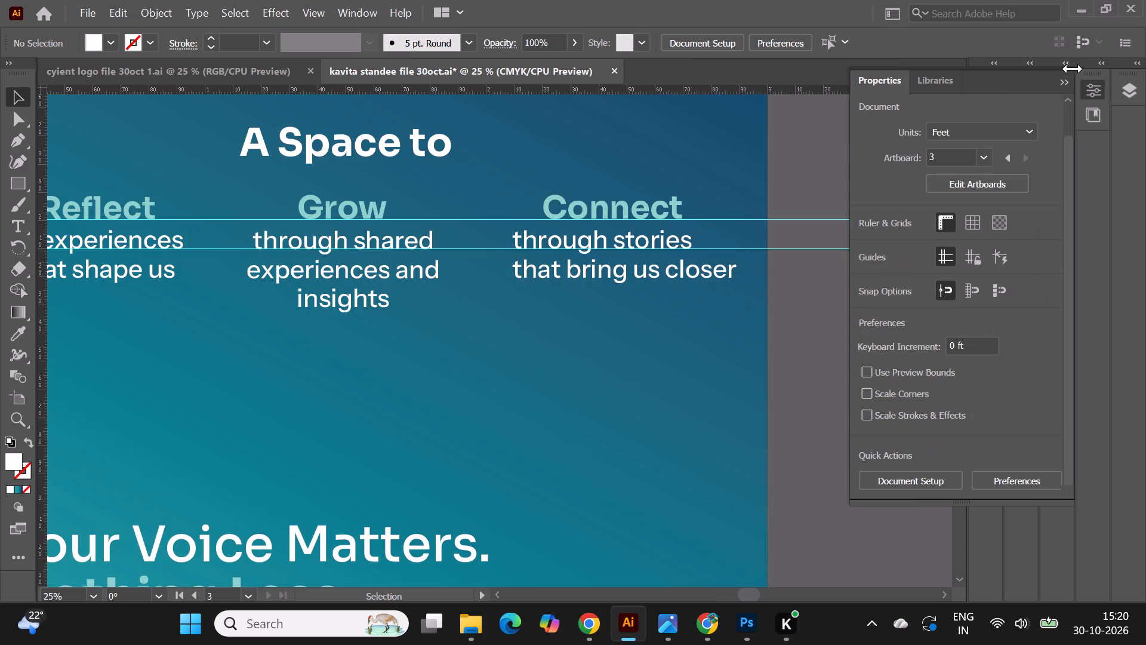
click(1064, 78)
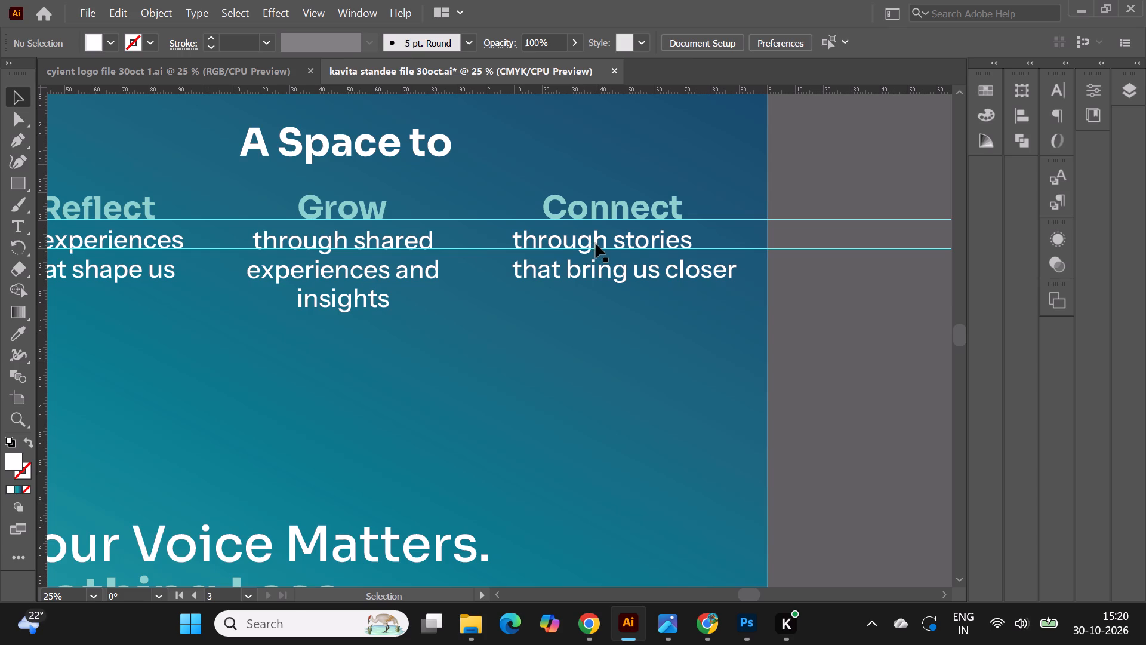
click(596, 244)
click(1099, 95)
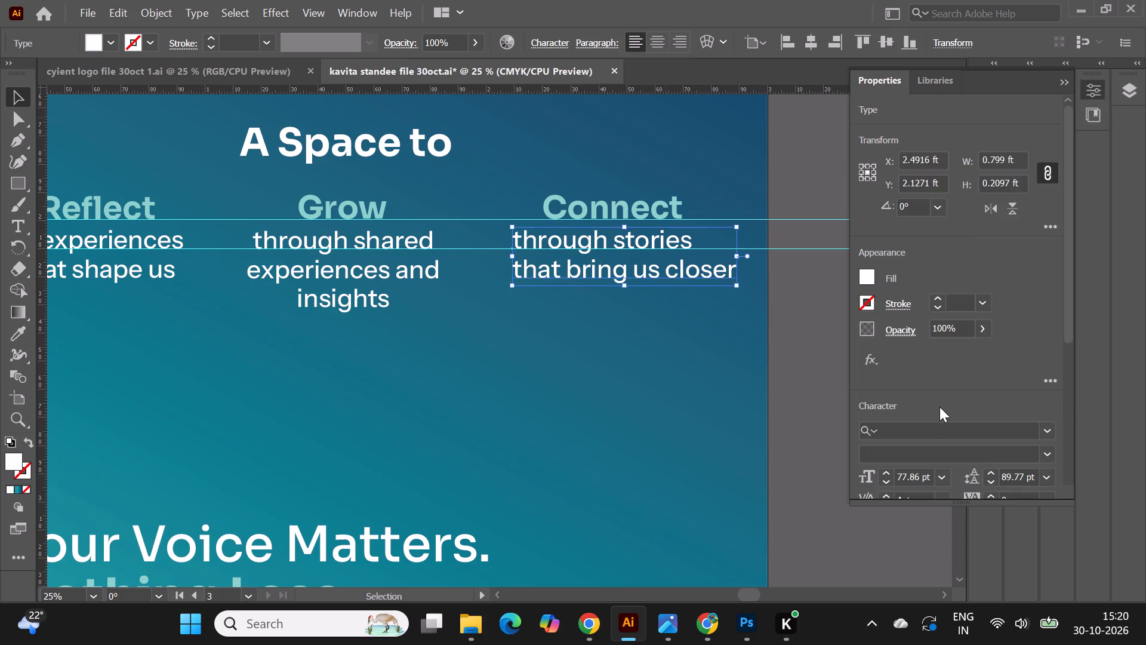
scroll(939, 407, down, 2)
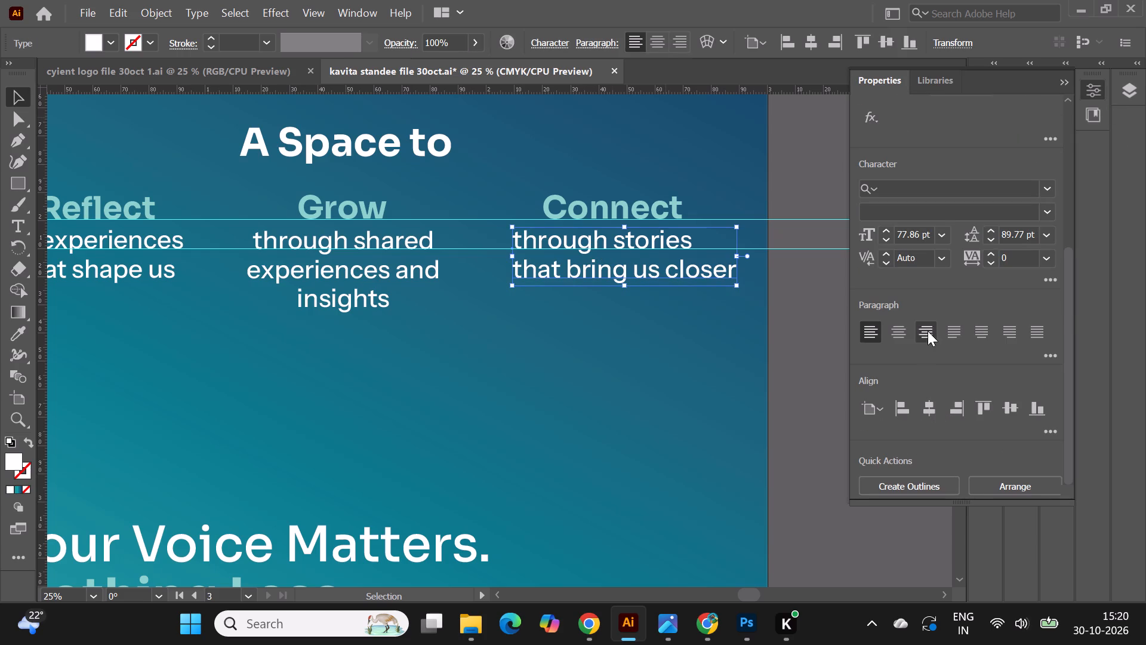
click(898, 334)
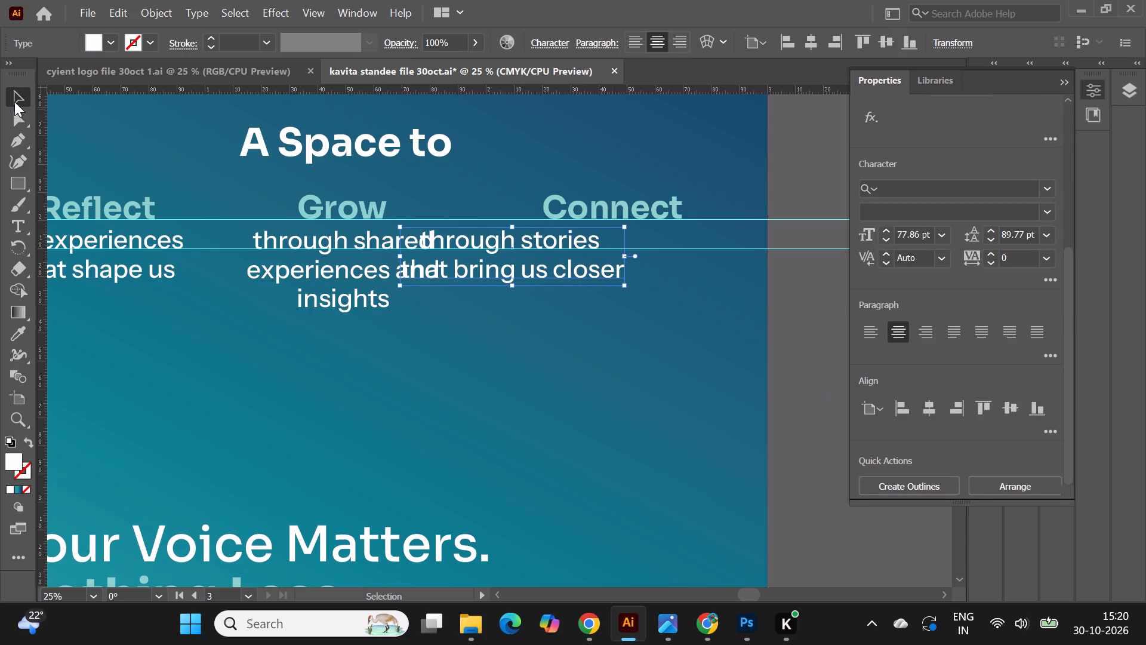
Move the "Connect" description back beneath its heading, centred under "Connect" with its first line on the lower horizontal guide.
click(14, 102)
drag(572, 241, 663, 238)
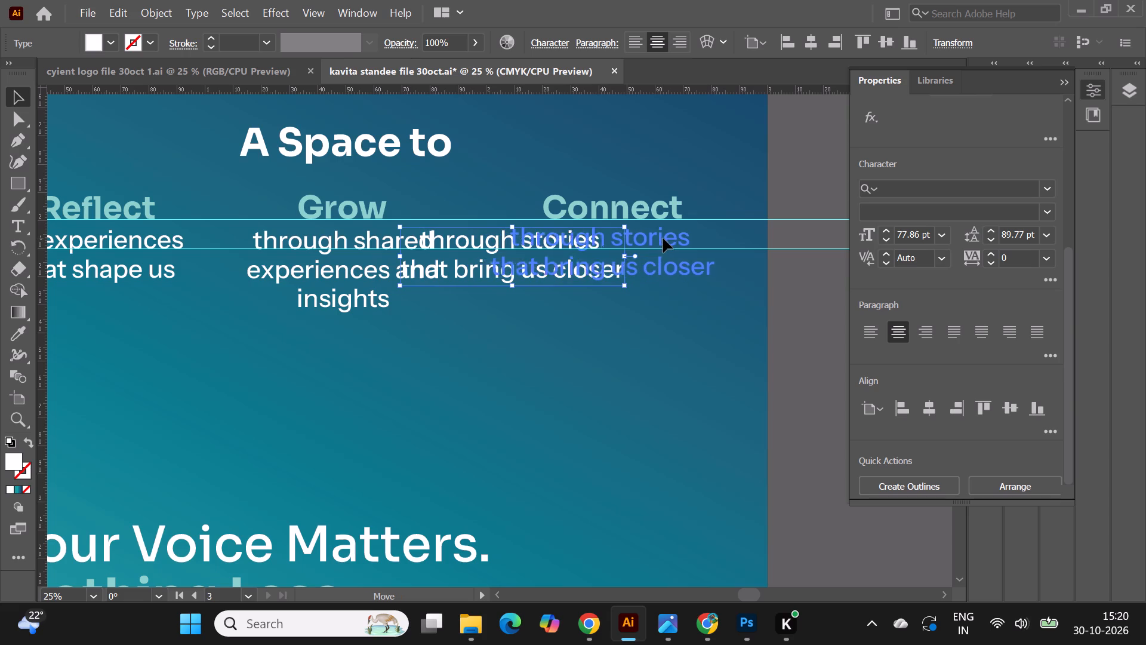
drag(663, 238, 673, 242)
click(797, 154)
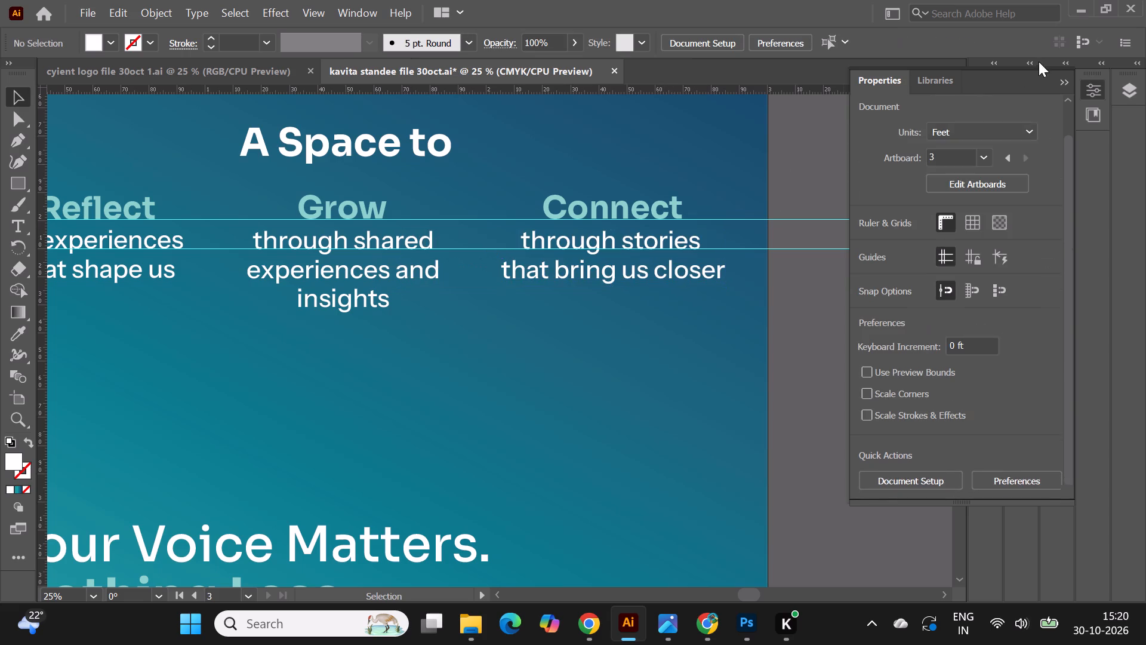
click(1064, 81)
alt+scroll(670, 217, up, 1)
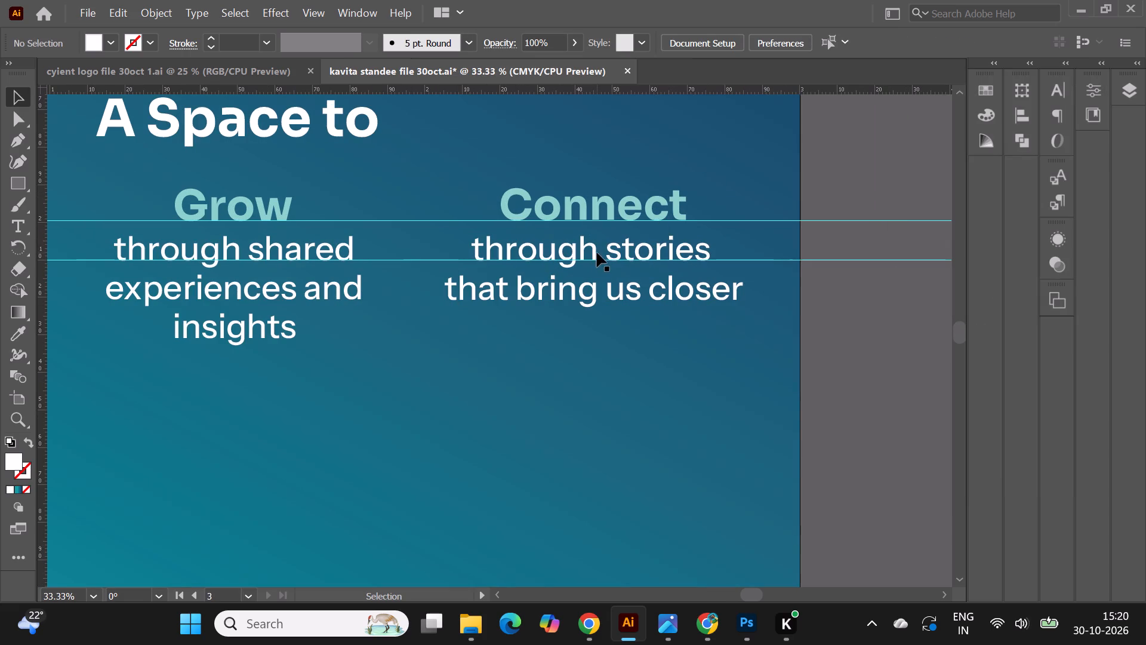
drag(593, 251, 601, 248)
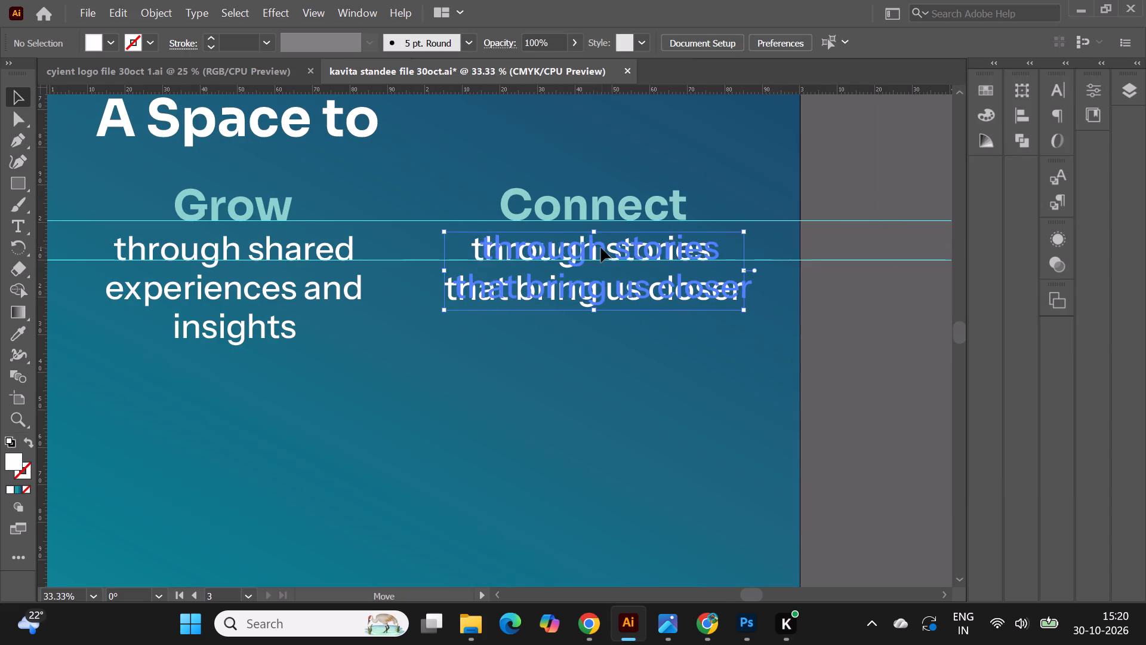
drag(601, 248, 599, 248)
click(839, 165)
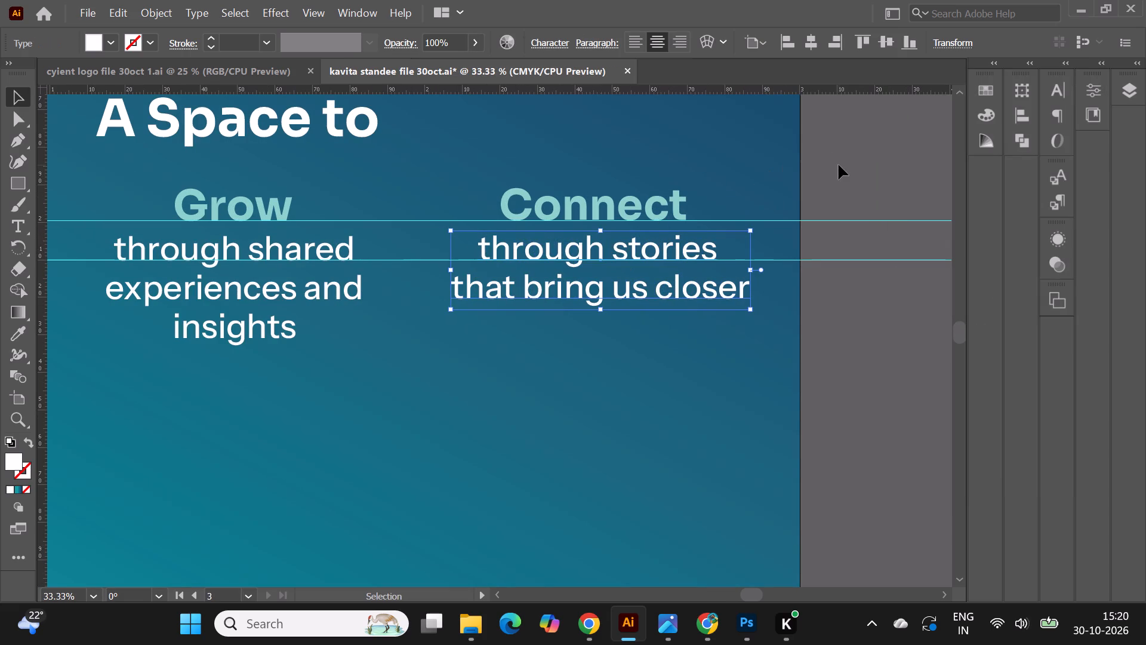
Examine the three-column Reflect, Grow and Connect layout up close and against the whole standee and the neighbouring variant.
alt+scroll(602, 214, up, 1)
alt+scroll(652, 233, down, 2)
alt+scroll(757, 216, down, 1)
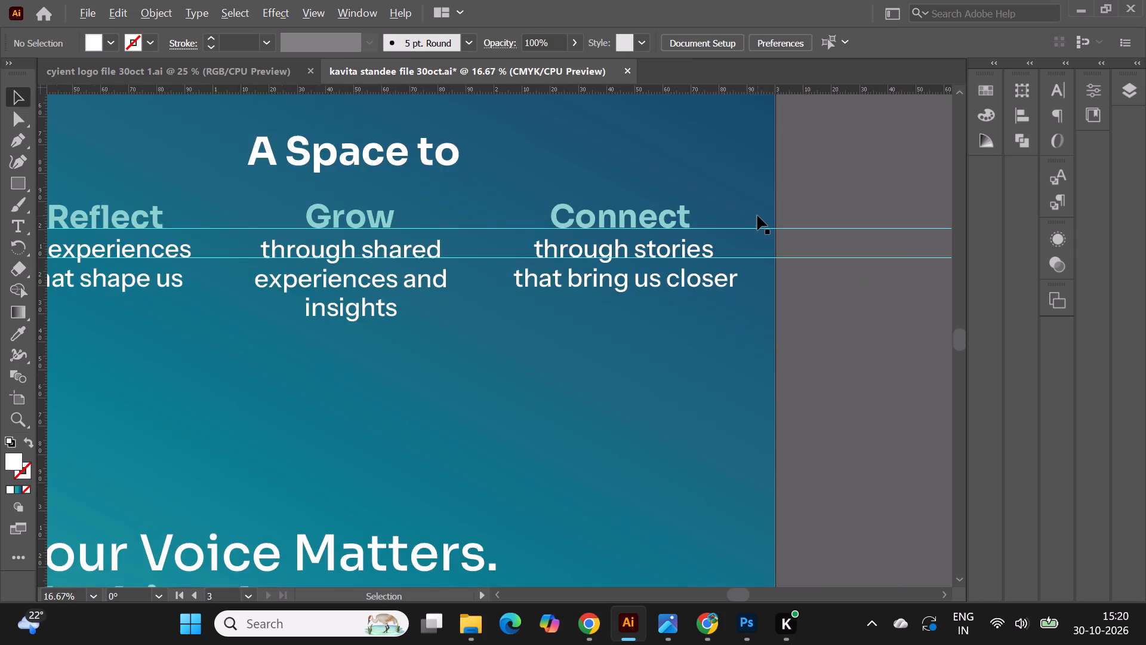
click(858, 371)
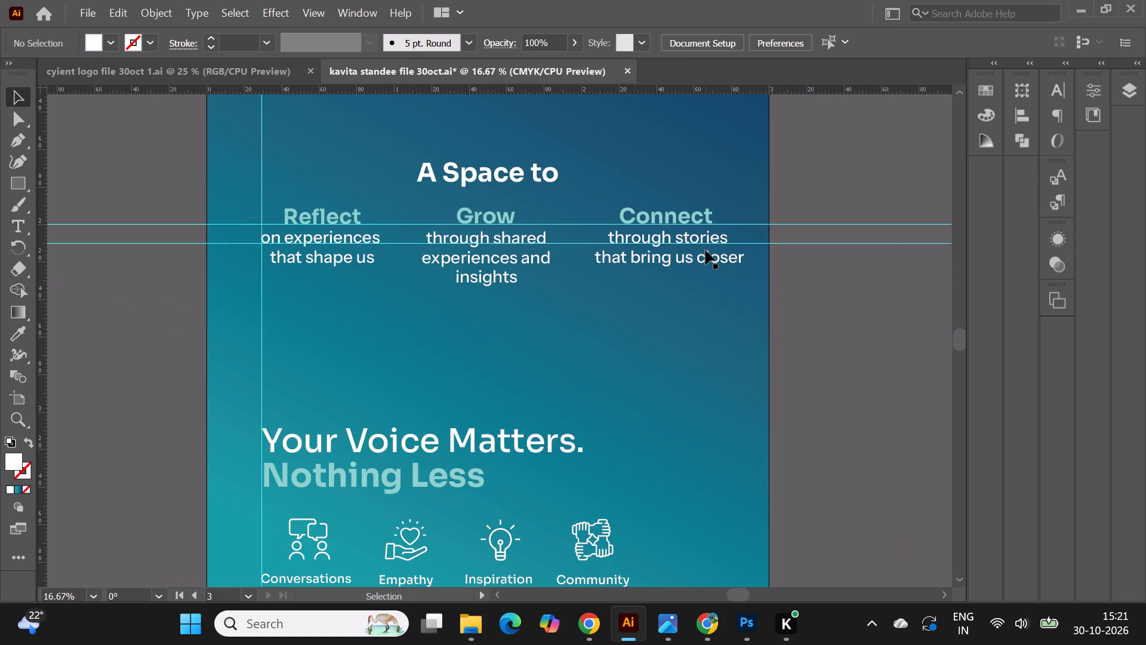
alt+scroll(619, 186, down, 1)
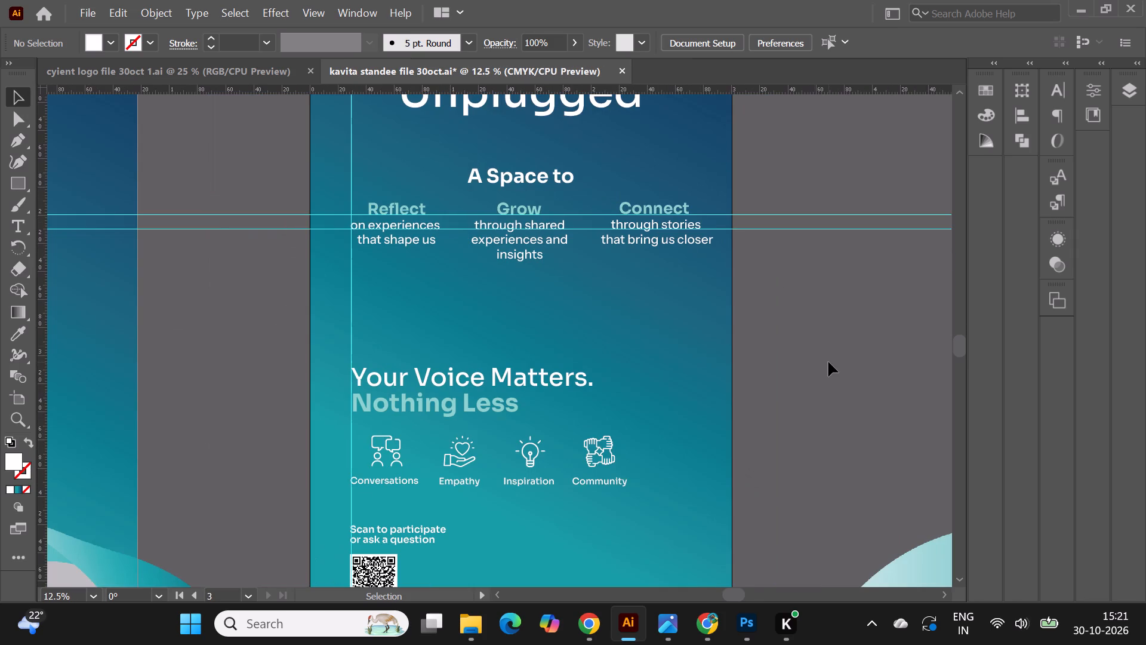
click(828, 362)
scroll(828, 362, up, 5)
alt+scroll(695, 267, up, 1)
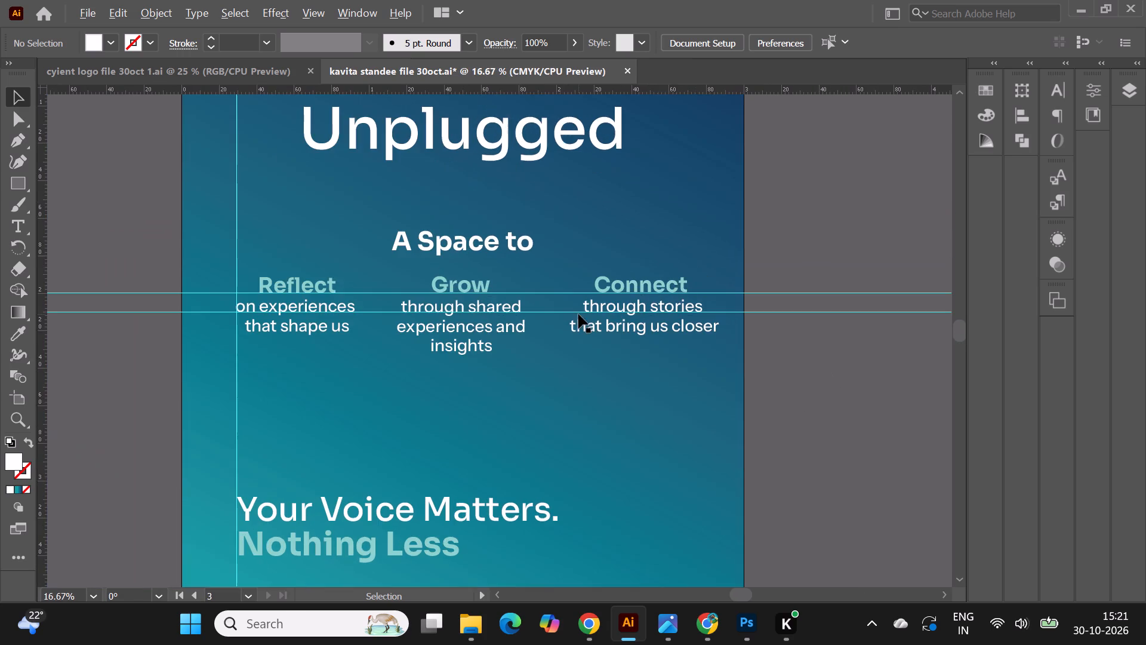
alt+scroll(578, 314, up, 1)
alt+scroll(604, 294, down, 2)
alt+scroll(515, 279, down, 1)
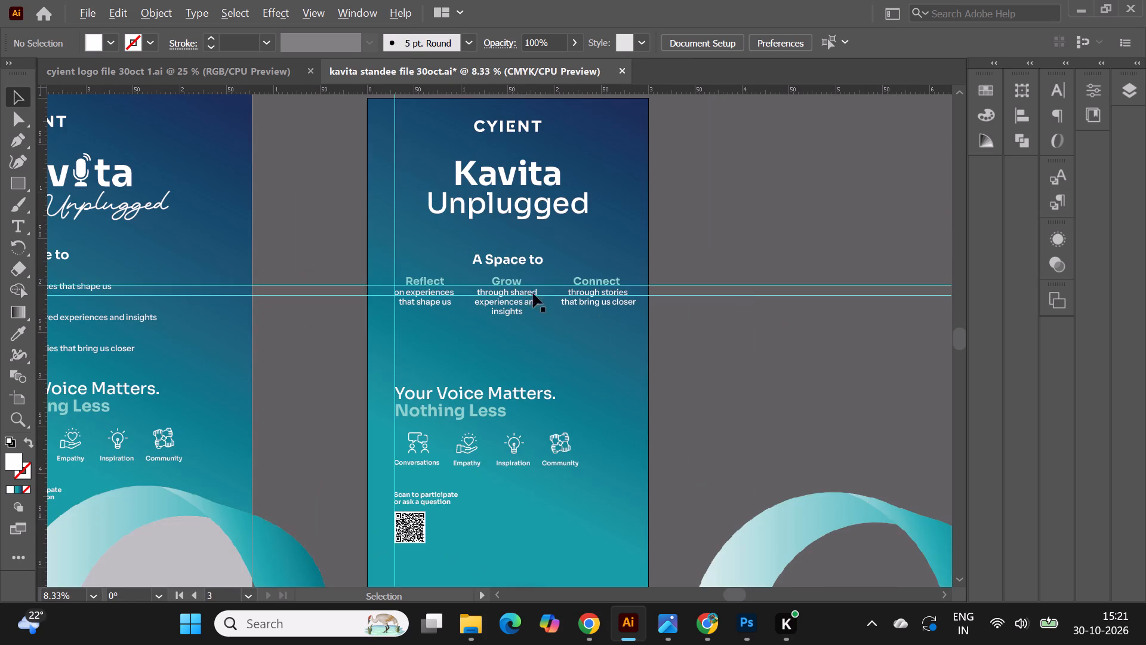
scroll(731, 360, up, 1)
alt+scroll(538, 136, down, 1)
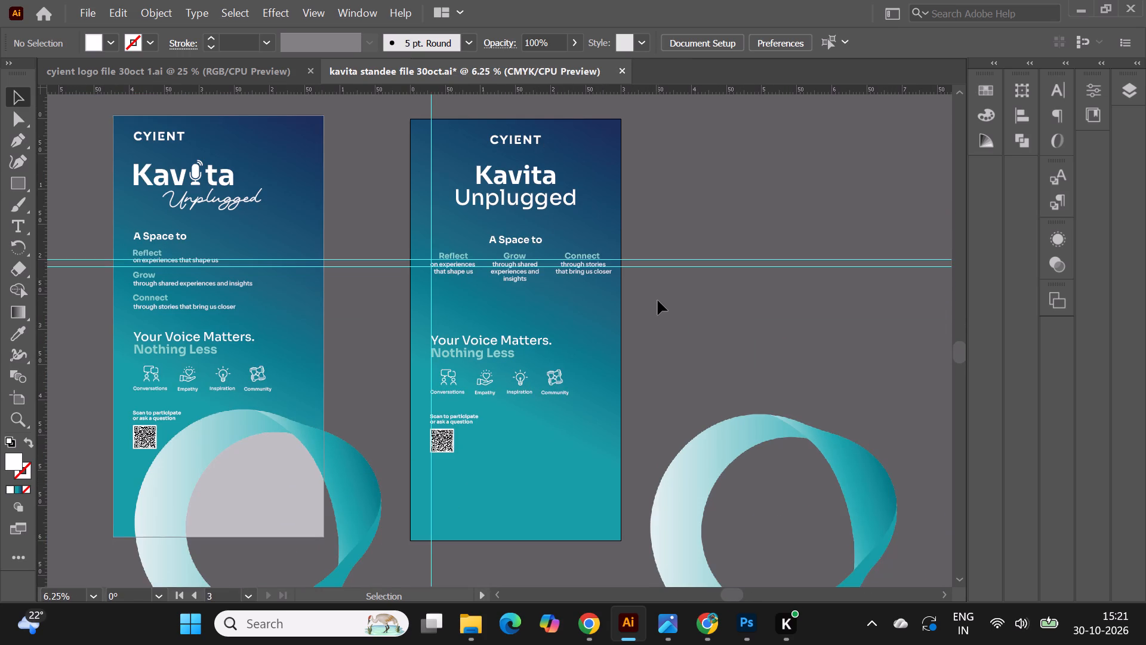
scroll(658, 300, down, 1)
alt+scroll(530, 231, up, 1)
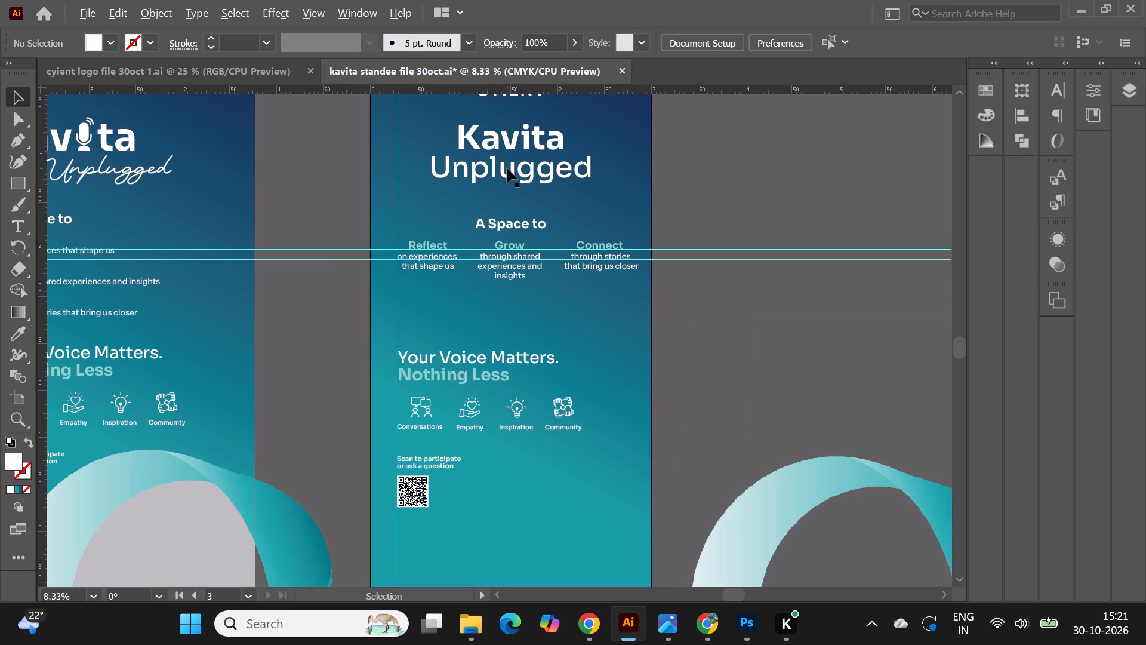
alt+scroll(507, 168, down, 1)
scroll(602, 340, up, 2)
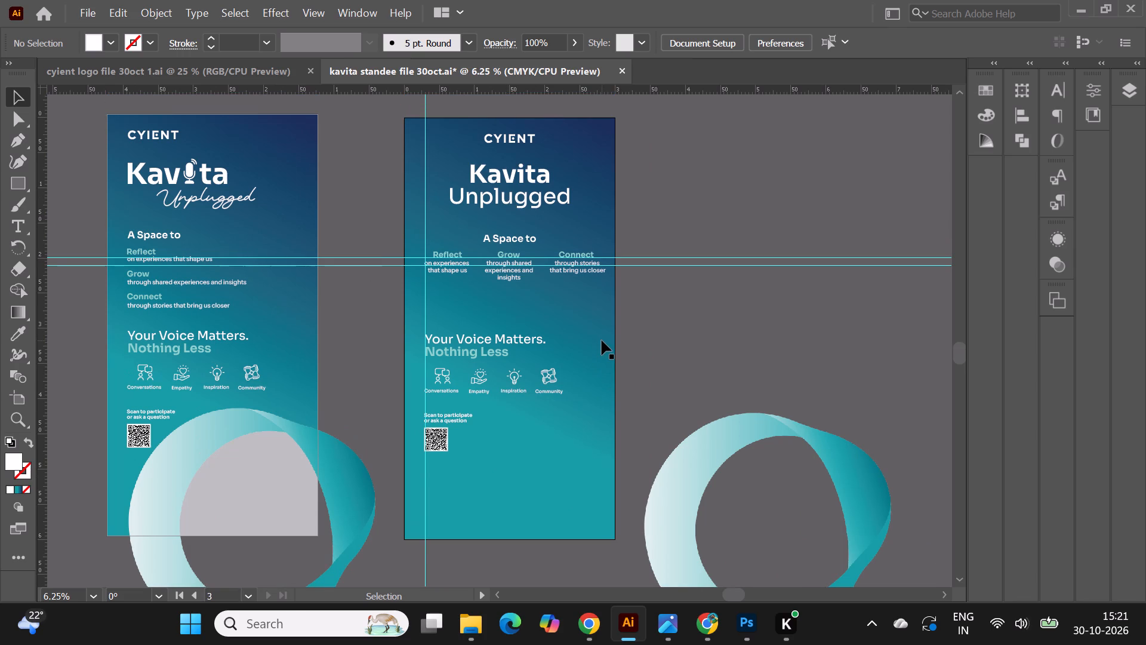
click(679, 333)
alt+scroll(470, 230, up, 2)
alt+scroll(487, 233, down, 1)
alt+scroll(365, 246, down, 1)
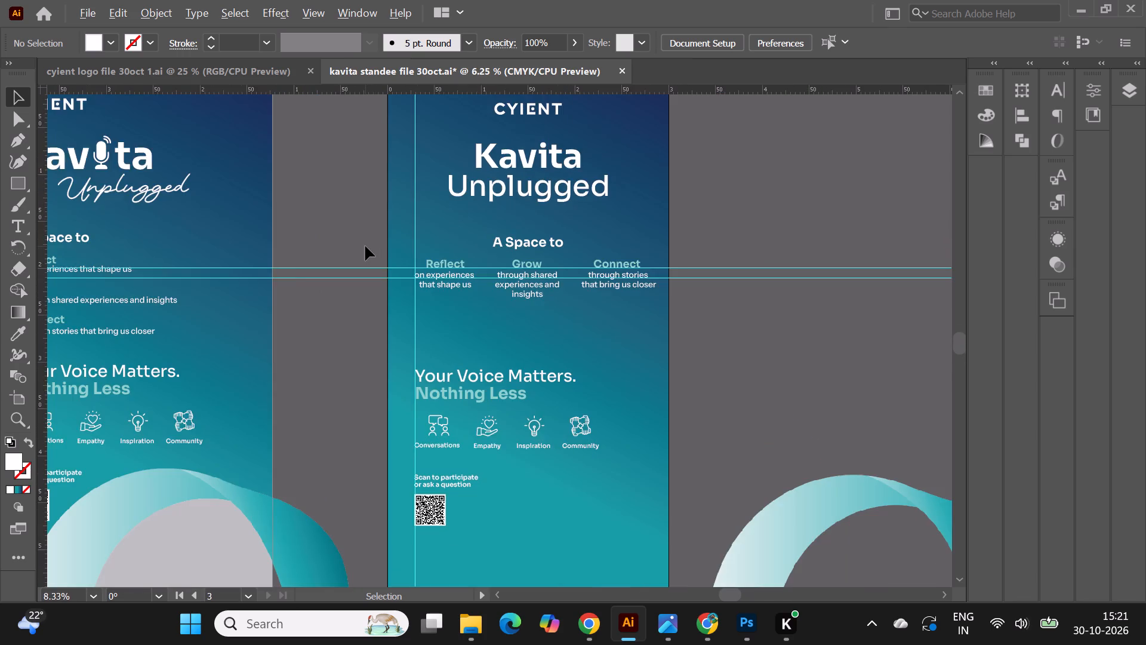
alt+scroll(467, 254, up, 2)
alt+scroll(609, 254, up, 1)
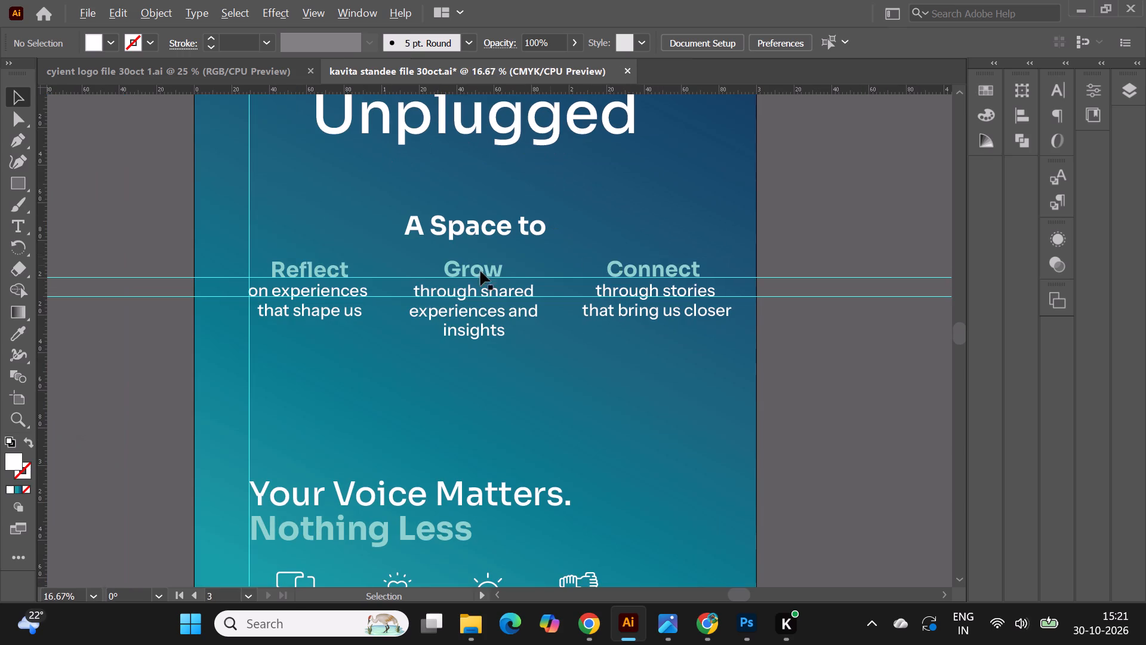
alt+scroll(437, 276, up, 2)
alt+scroll(437, 276, down, 2)
Replace "and" with "&" in the "Grow" description and join "insights" onto the second line, making "experiences & insights".
alt+scroll(460, 275, up, 1)
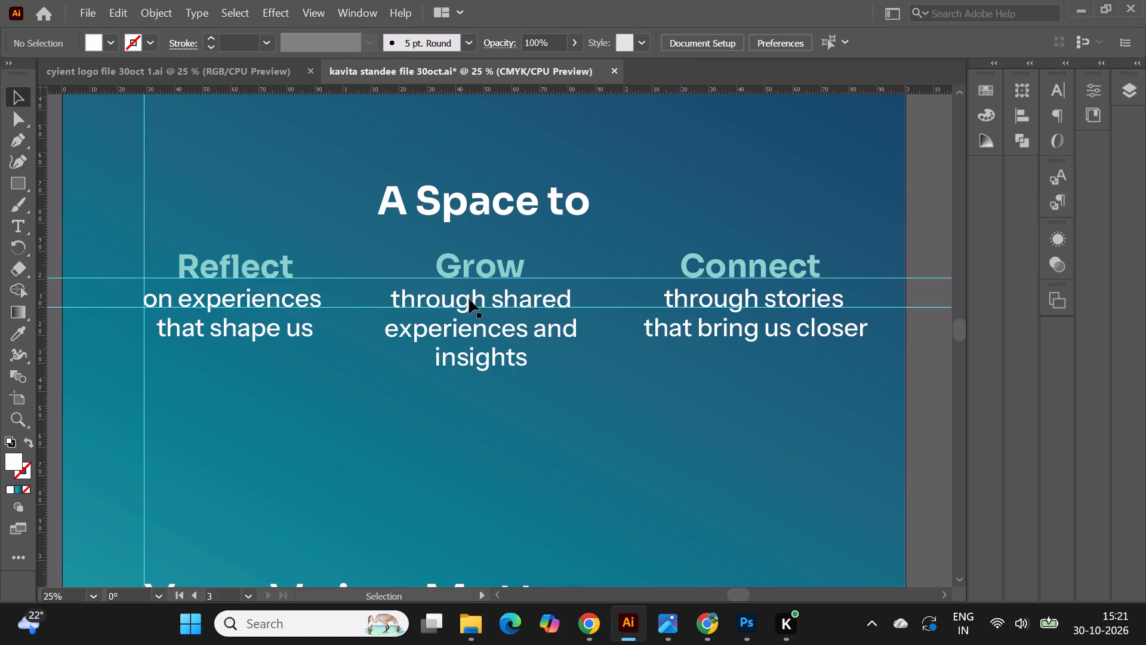
double_click(544, 331)
drag(537, 330, 560, 333)
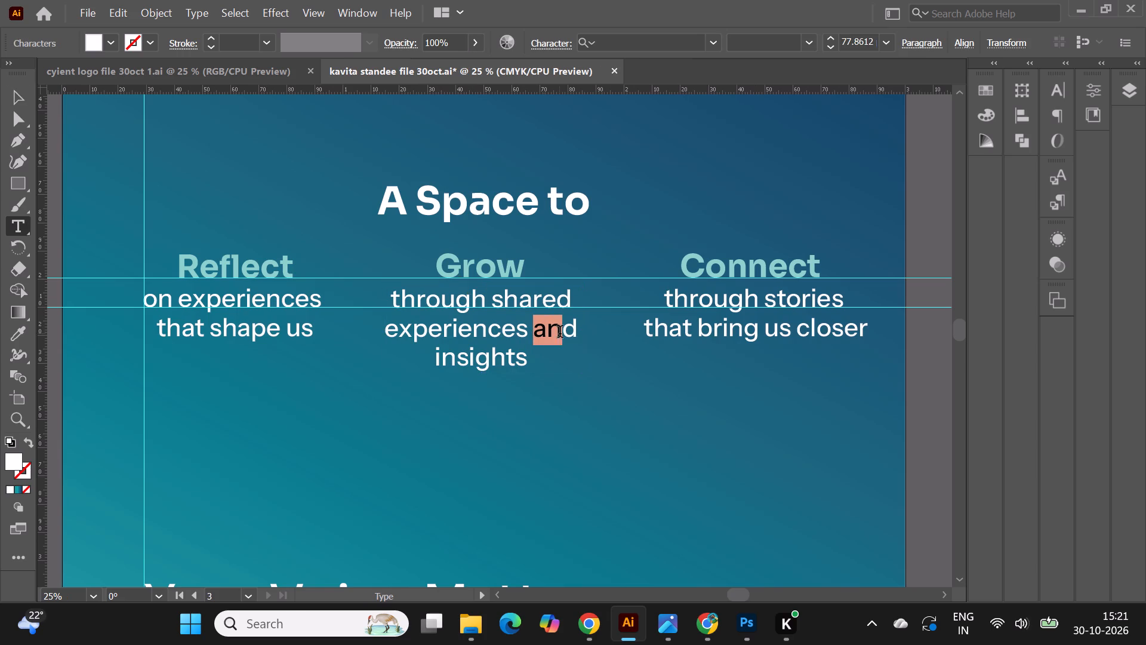
drag(560, 333, 573, 336)
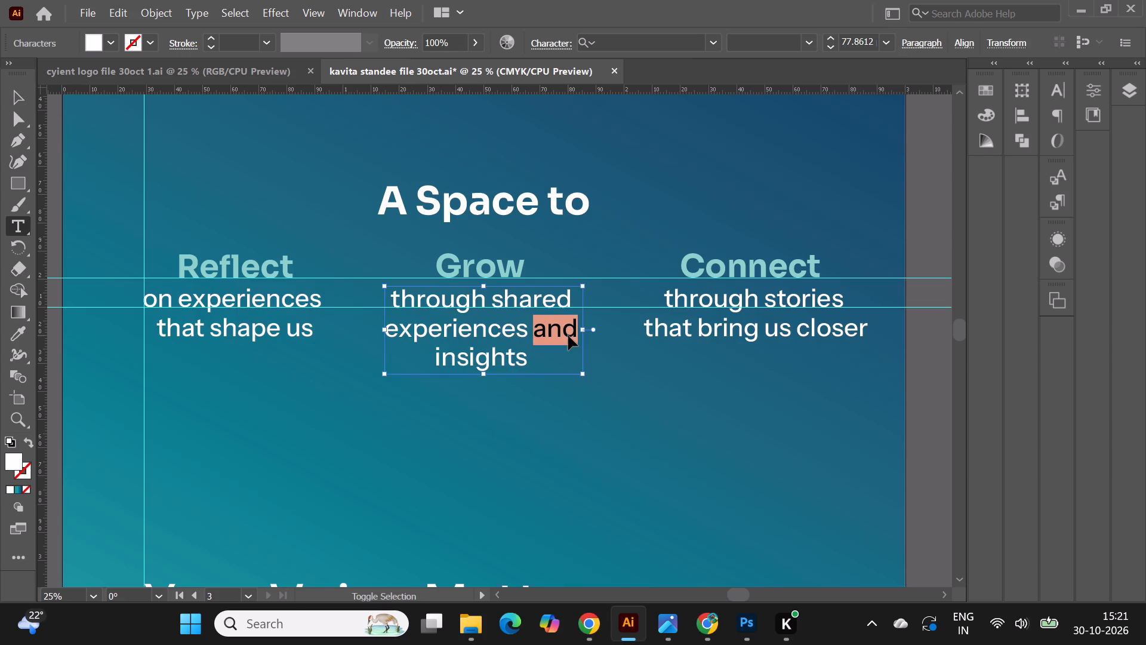
key(shift+ampersand)
click(436, 358)
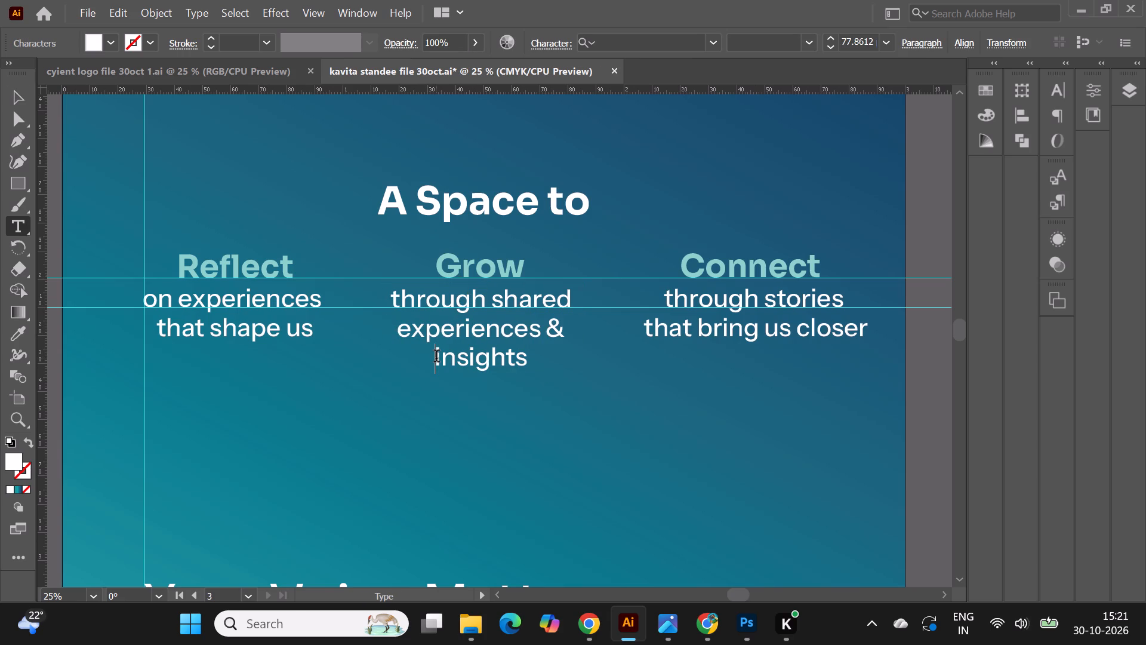
key(BackSpace)
click(14, 94)
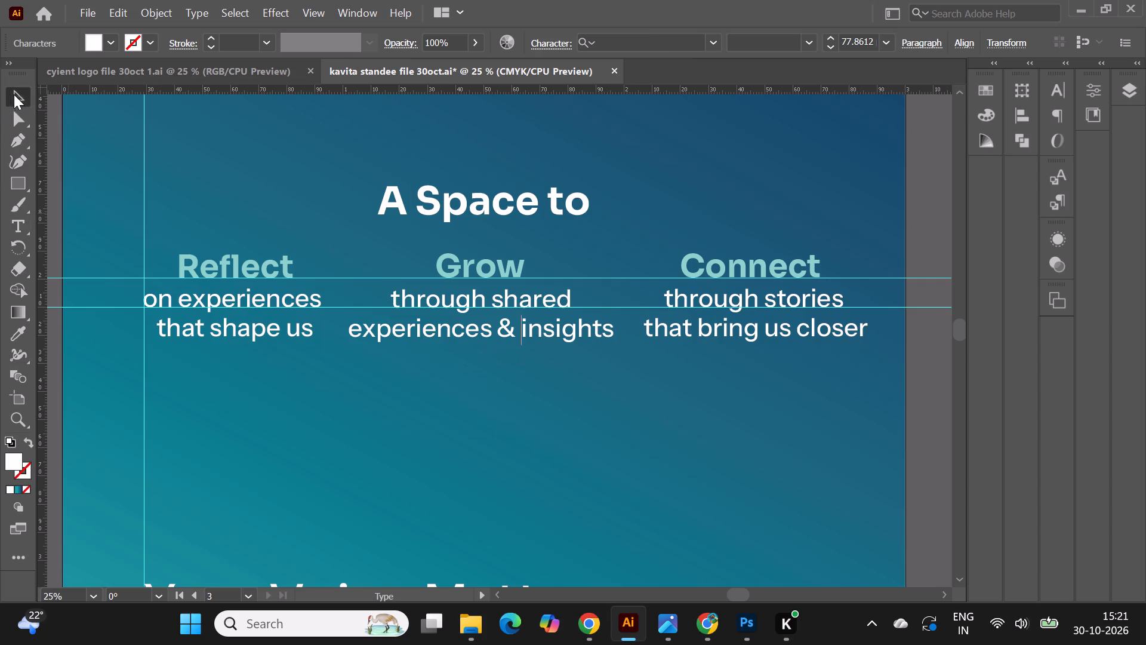
alt+scroll(517, 259, down, 1)
click(884, 215)
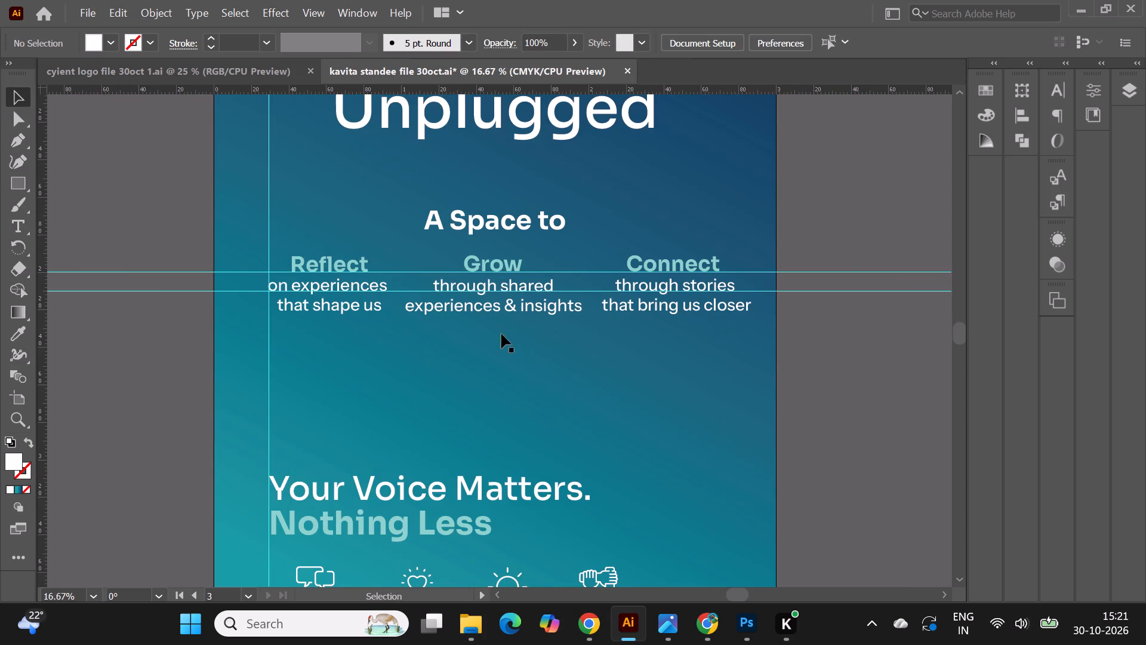
Examine the spacing of the three columns around the "Grow" description and within the whole standee.
alt+scroll(456, 321, up, 1)
alt+scroll(563, 231, down, 1)
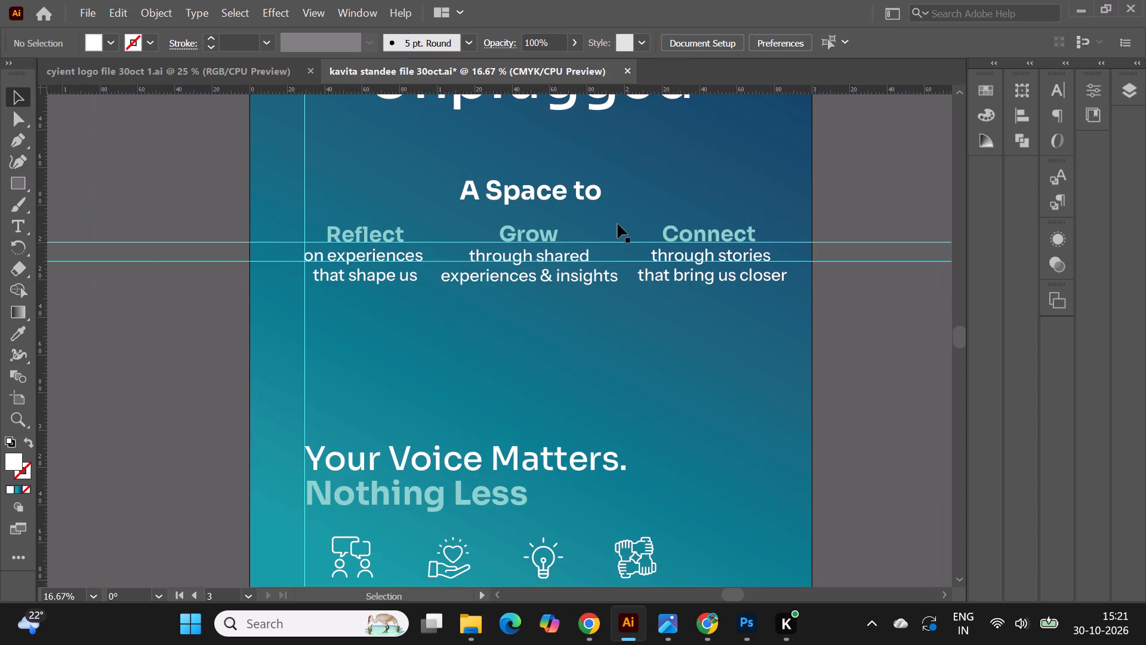
click(879, 166)
alt+scroll(631, 251, up, 1)
alt+scroll(592, 216, down, 1)
alt+scroll(309, 216, up, 1)
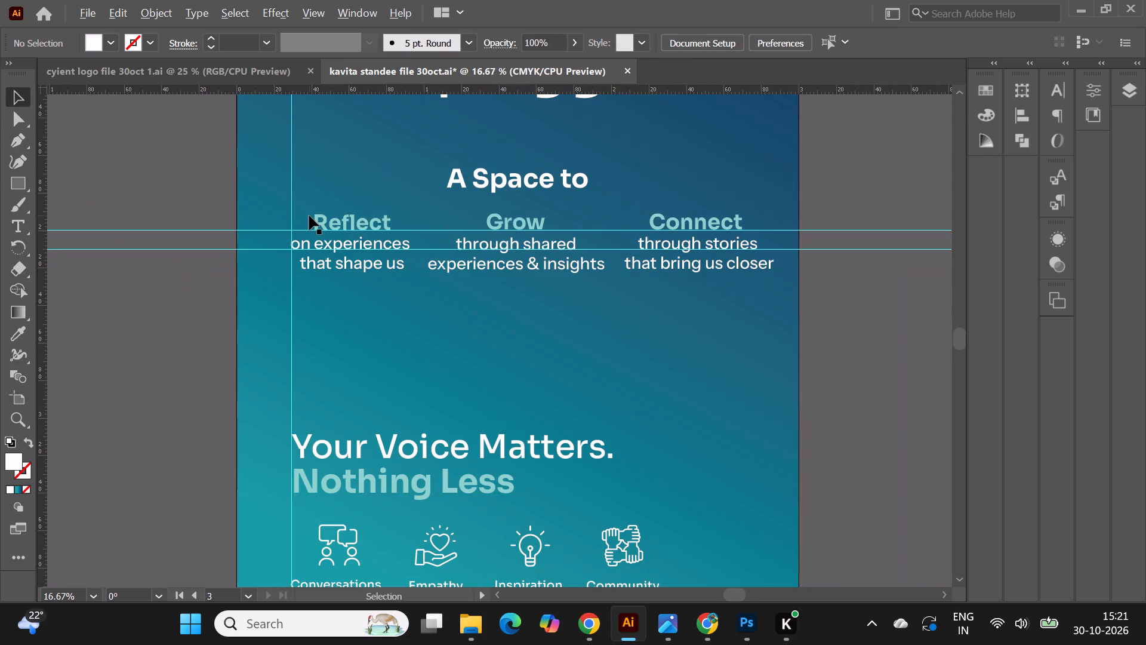
alt+scroll(294, 231, down, 2)
alt+scroll(473, 309, down, 1)
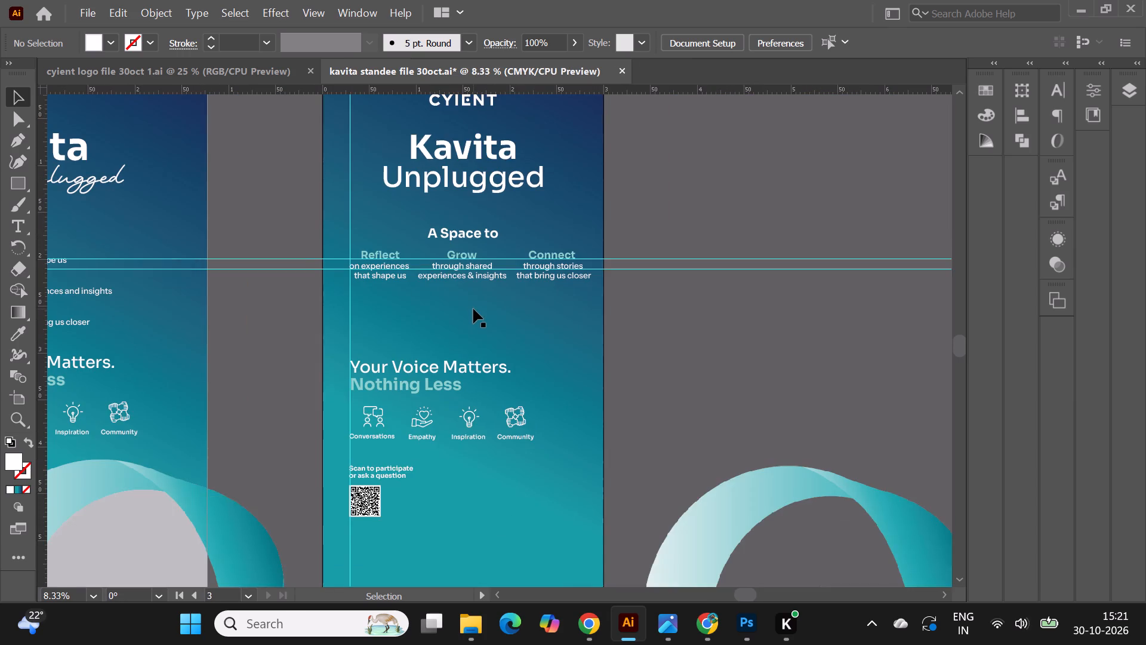
Delete the vertical guide along the left text margin of the plain-text title standee.
scroll(473, 309, up, 2)
click(350, 268)
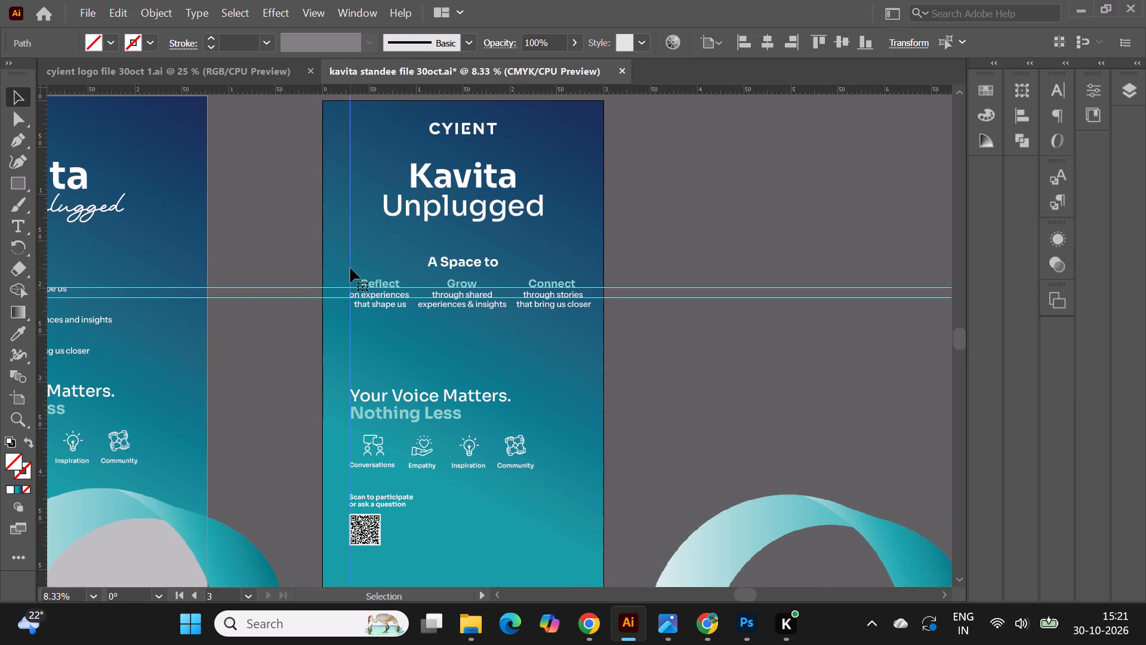
key(Delete)
click(783, 207)
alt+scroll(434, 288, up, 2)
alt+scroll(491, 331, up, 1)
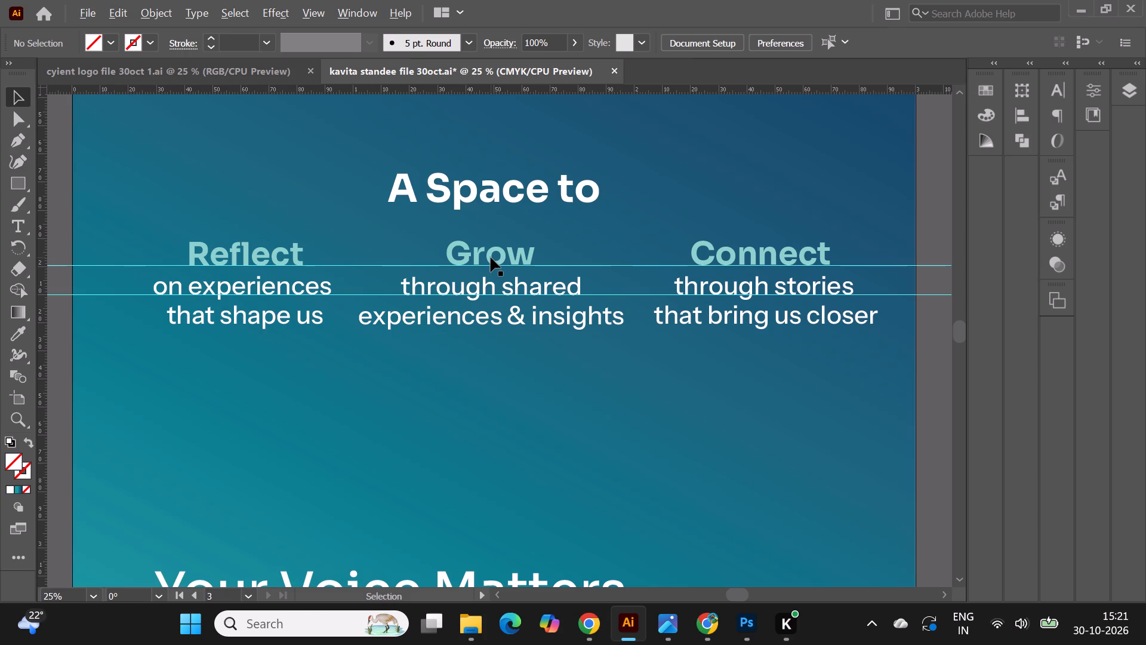
Move the "Reflect" heading and its description together slightly left, widening the gap to the "Grow" column and keeping the text on the horizontal guides.
alt+scroll(491, 257, down, 1)
alt+scroll(315, 264, up, 2)
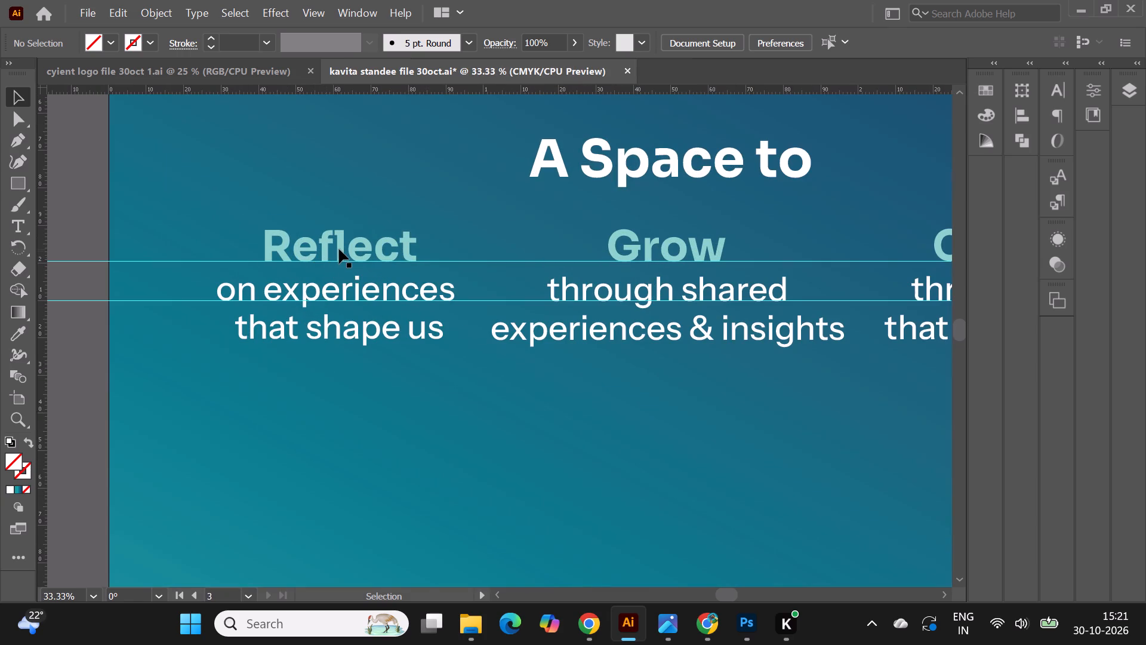
click(340, 249)
shift+click(357, 290)
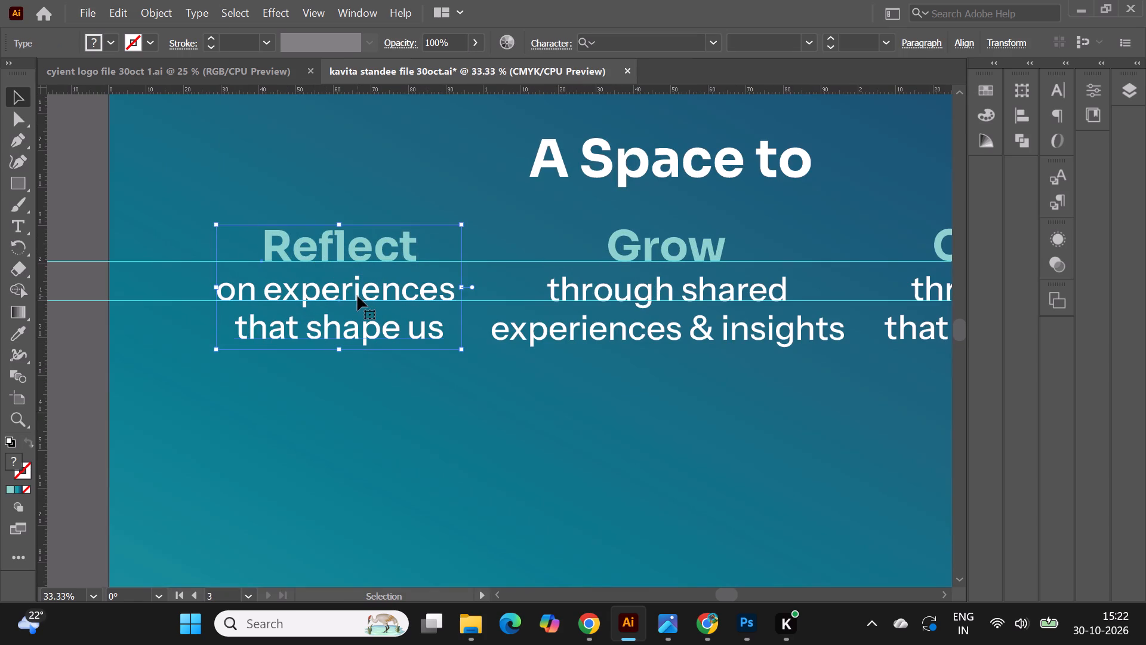
key(Left)
key(Left)
key(Left)
key(Left)
key(Left)
key(Left)
key(Left)
key(Left)
key(Left)
key(Left)
key(Left)
key(Left)
key(Left)
key(Left)
key(Left)
key(Left)
key(Left)
key(Left)
key(Left)
key(Left)
drag(364, 294, 362, 293)
drag(362, 293, 347, 293)
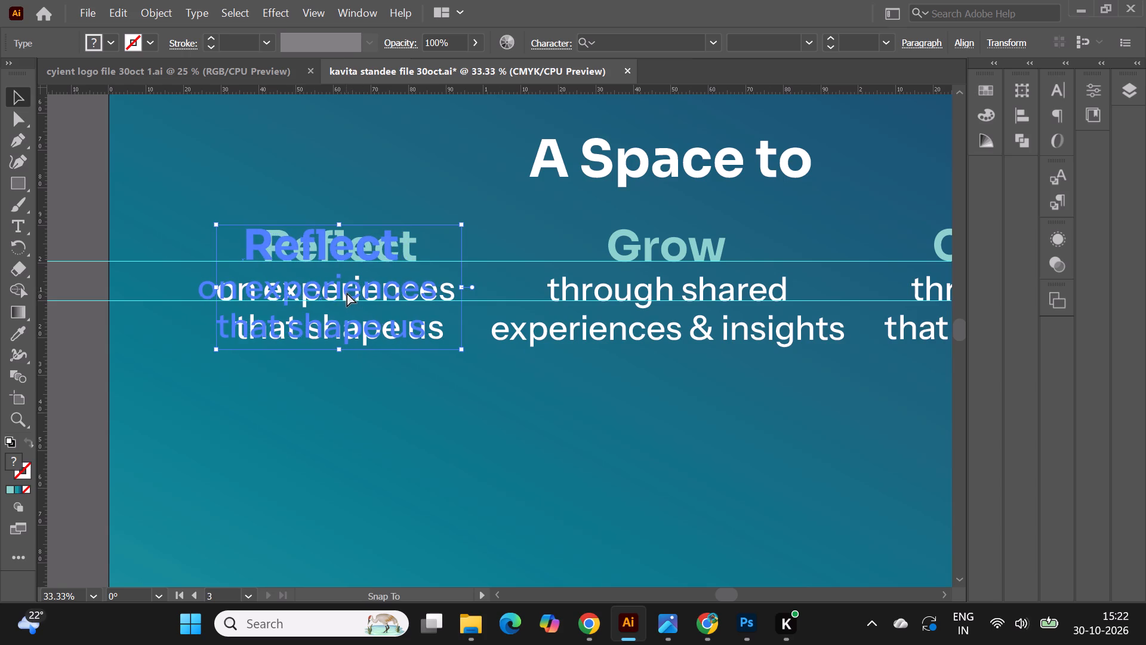
drag(347, 293, 347, 291)
alt+scroll(401, 296, up, 2)
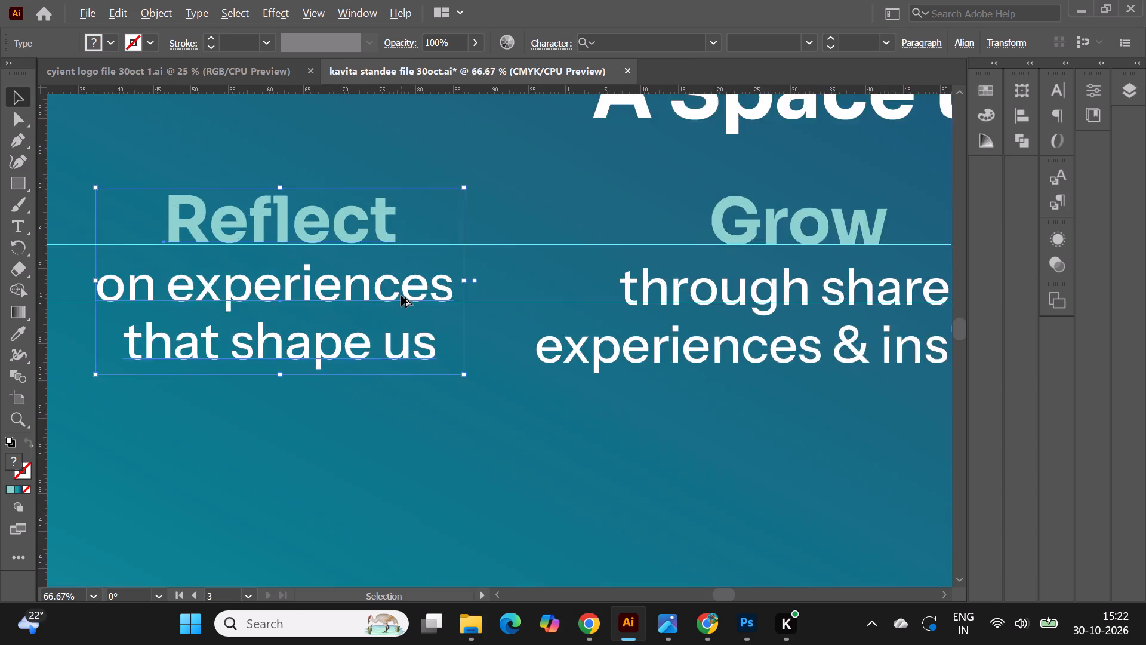
alt+scroll(401, 296, up, 2)
click(468, 296)
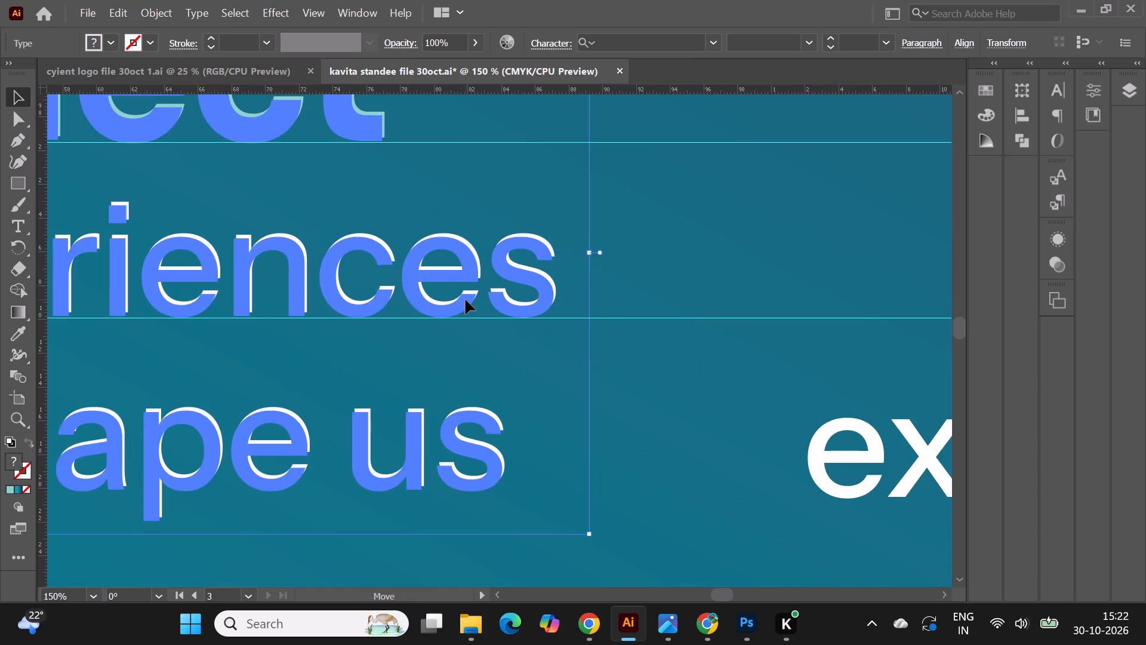
alt+scroll(316, 276, down, 5)
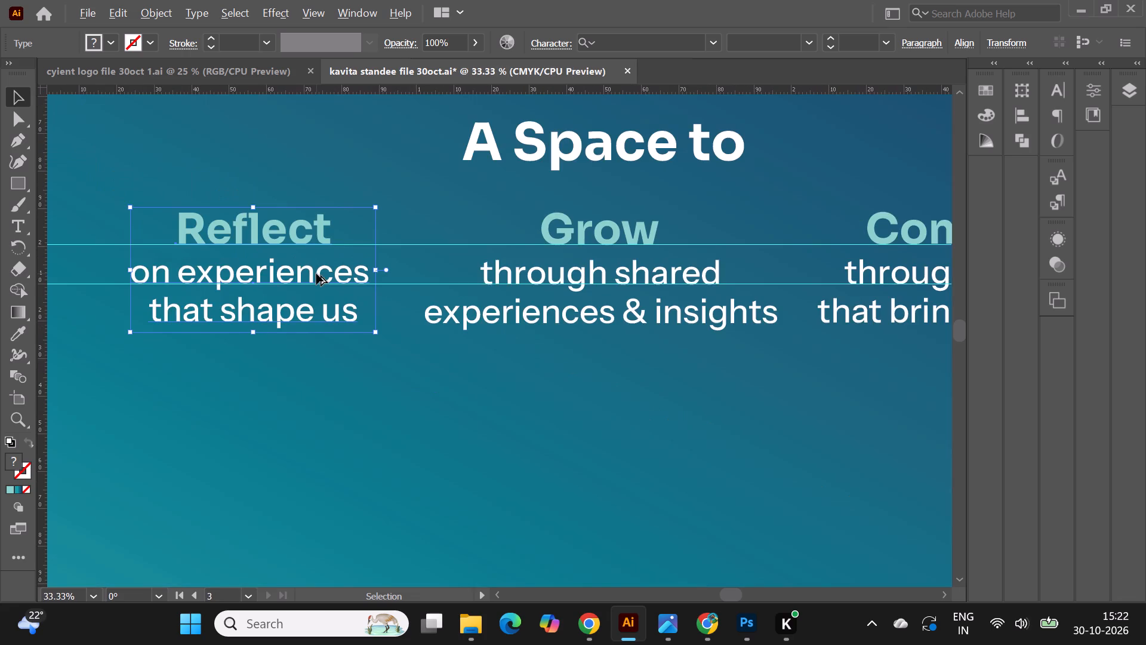
alt+scroll(345, 253, down, 1)
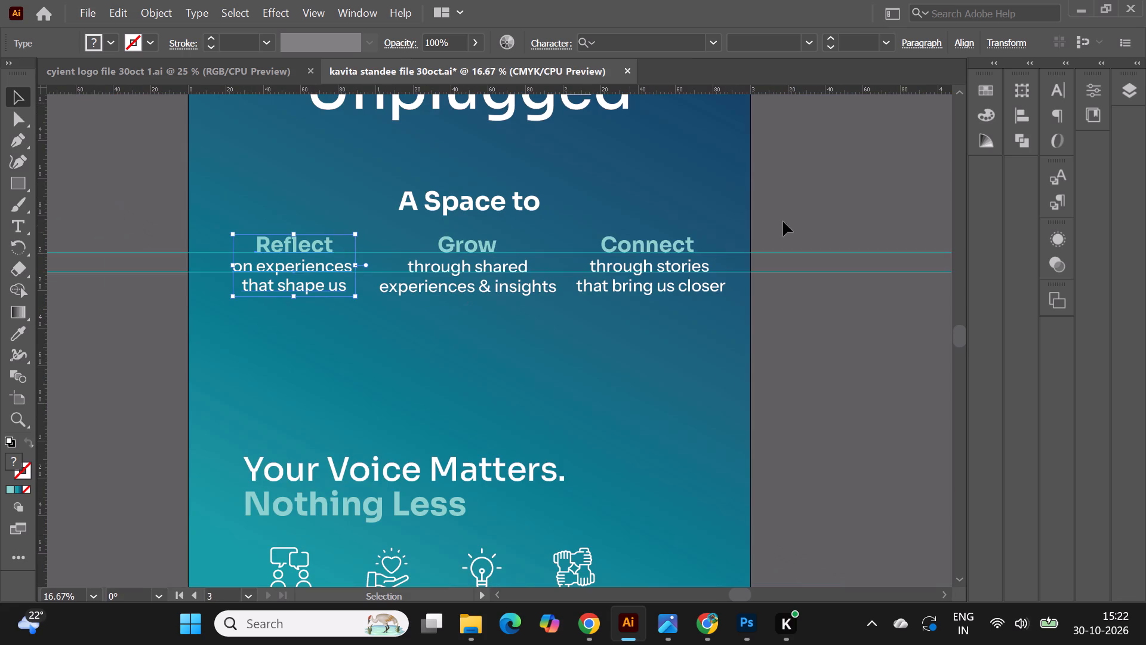
click(845, 193)
Move the "Connect" heading and its description together slightly right, widening the gap to the "Grow" column.
alt+scroll(683, 253, up, 1)
alt+scroll(617, 260, up, 1)
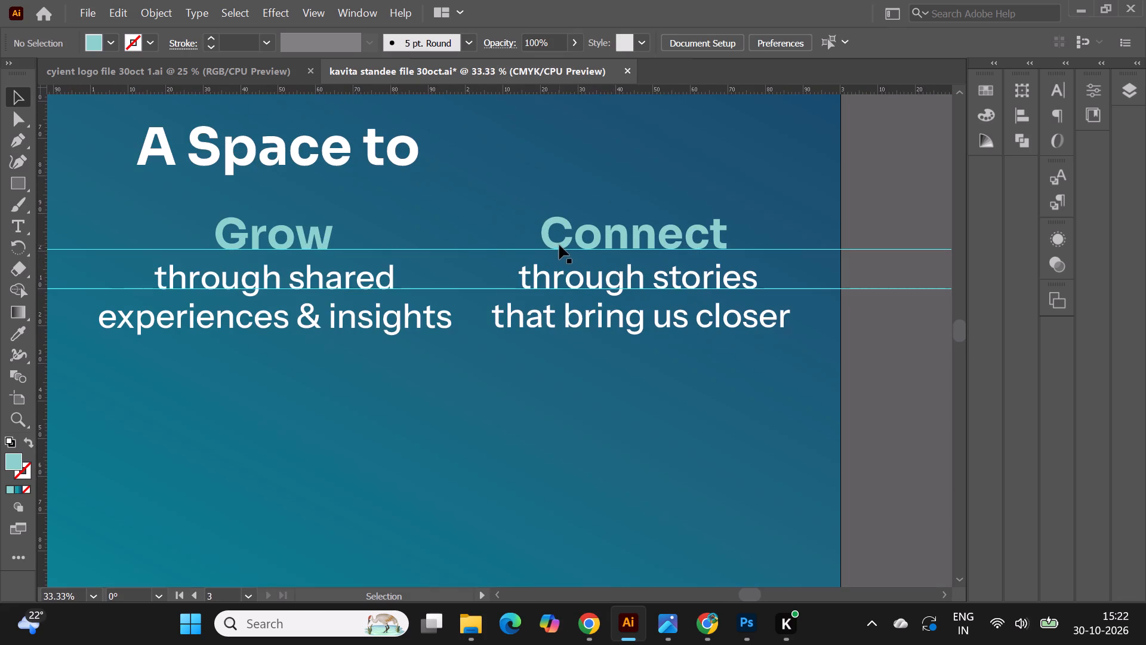
click(566, 244)
alt+scroll(566, 265, up, 1)
shift+click(539, 288)
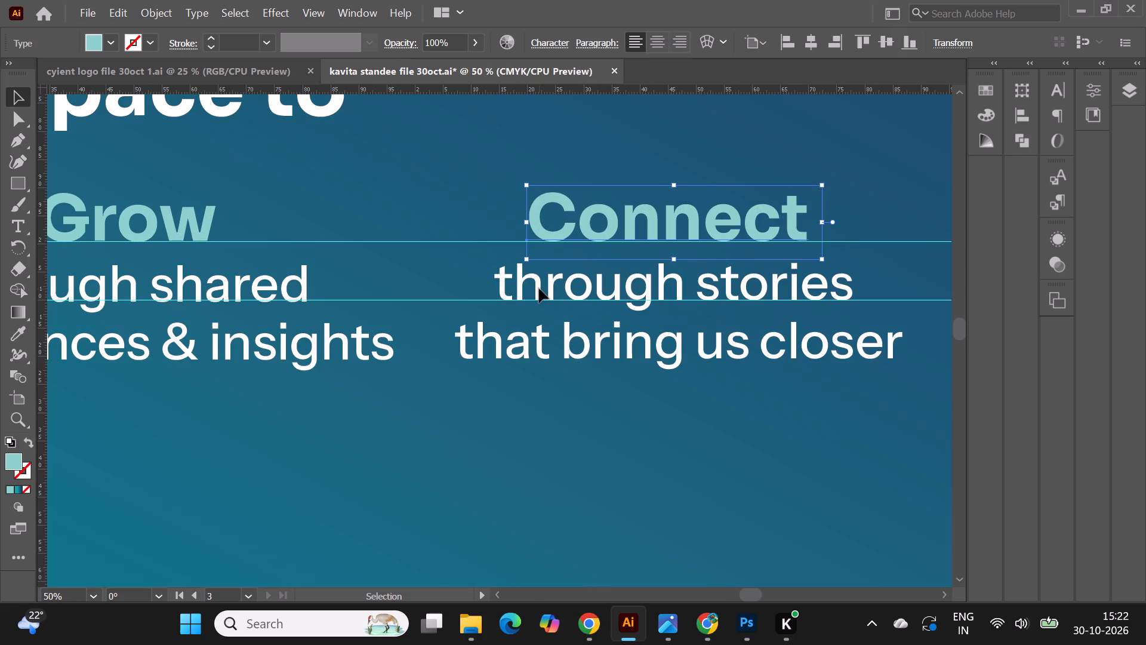
alt+scroll(743, 303, down, 2)
drag(657, 266, 657, 266)
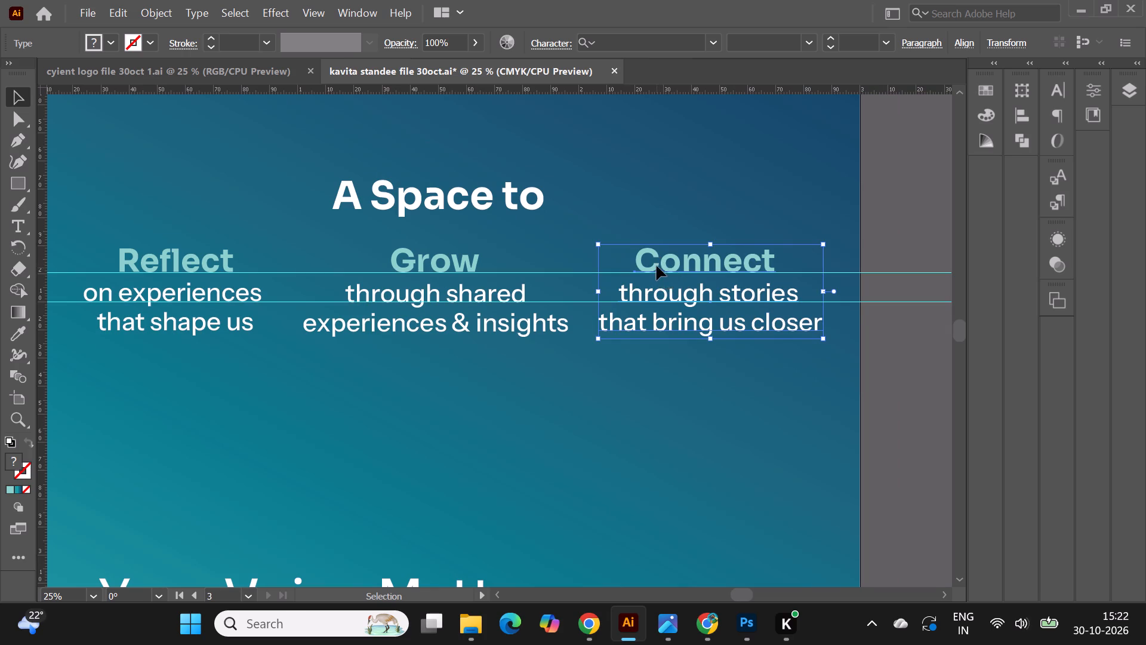
drag(657, 266, 677, 266)
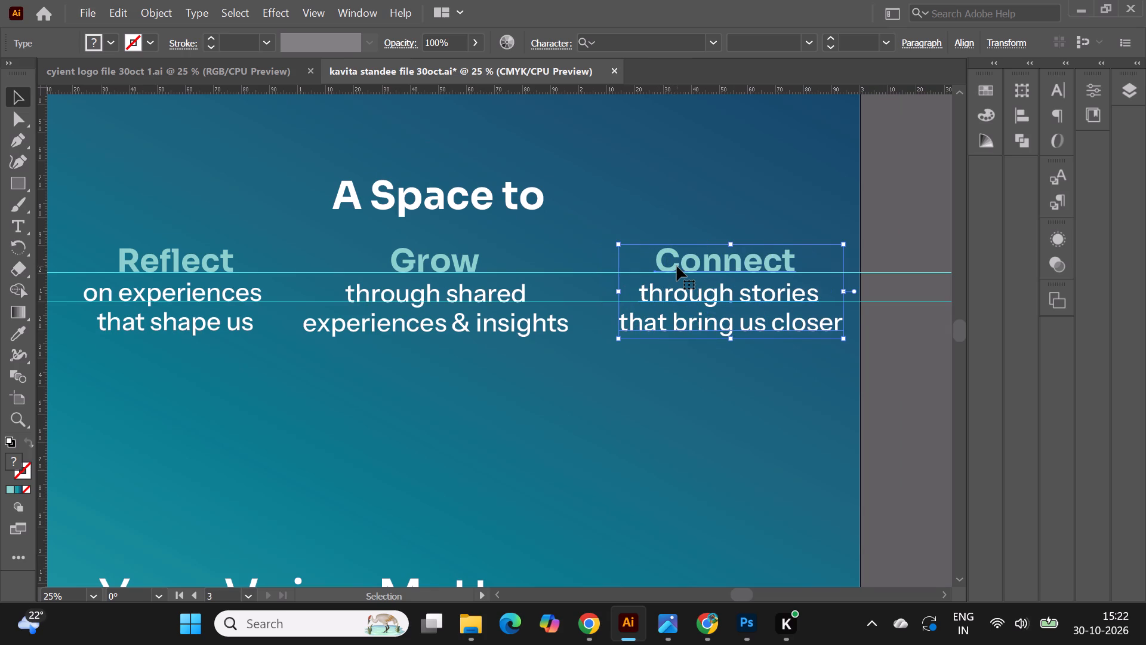
click(890, 190)
Delete the lower horizontal guide running beneath the first description line of the three columns.
alt+scroll(676, 236, down, 1)
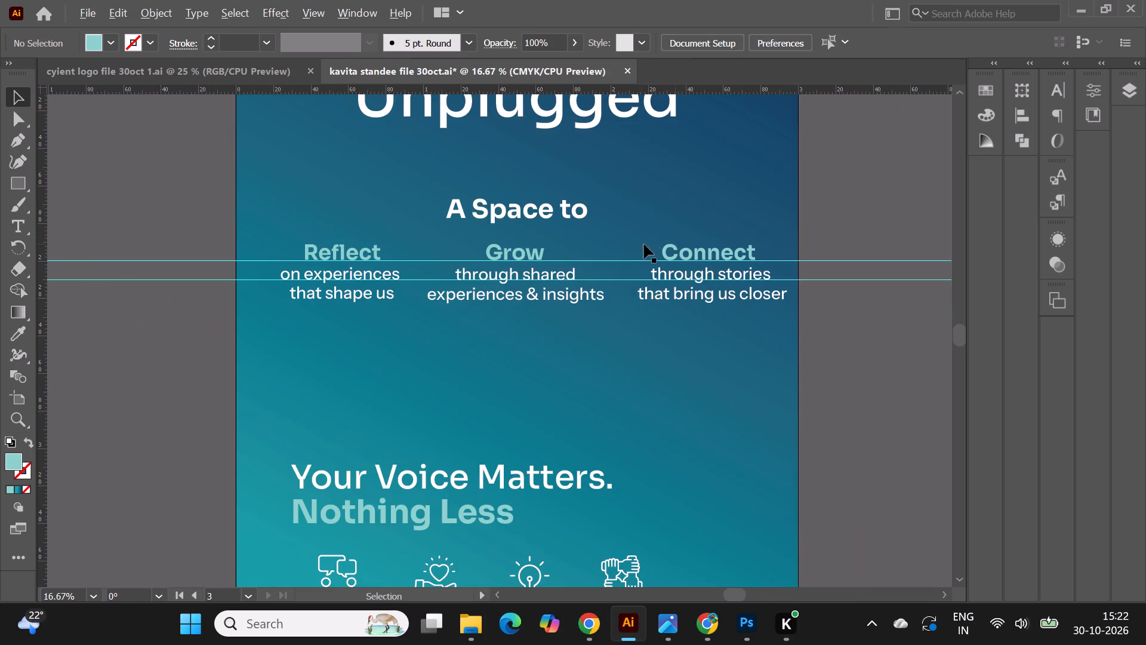
alt+scroll(634, 247, down, 1)
alt+scroll(840, 225, up, 1)
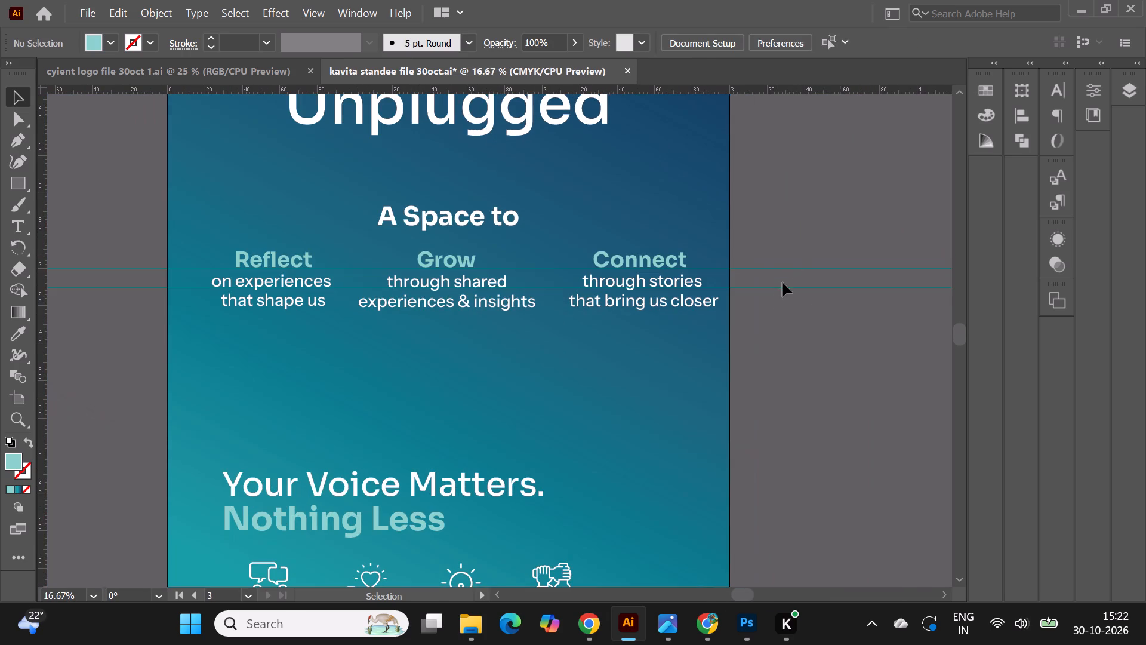
click(776, 287)
key(Delete)
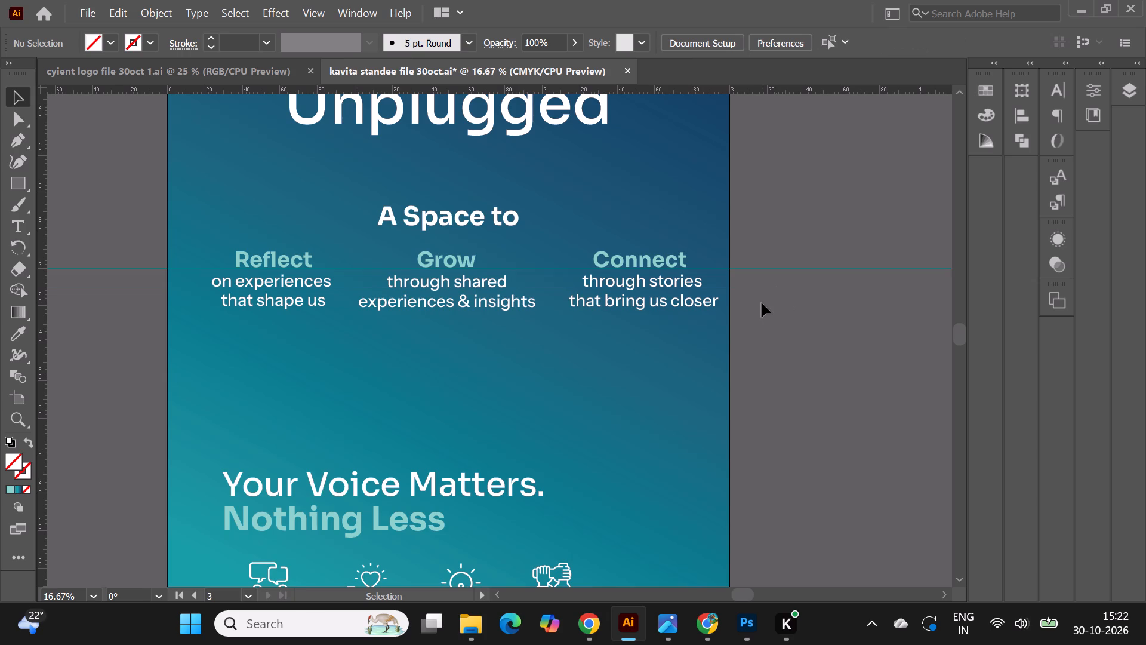
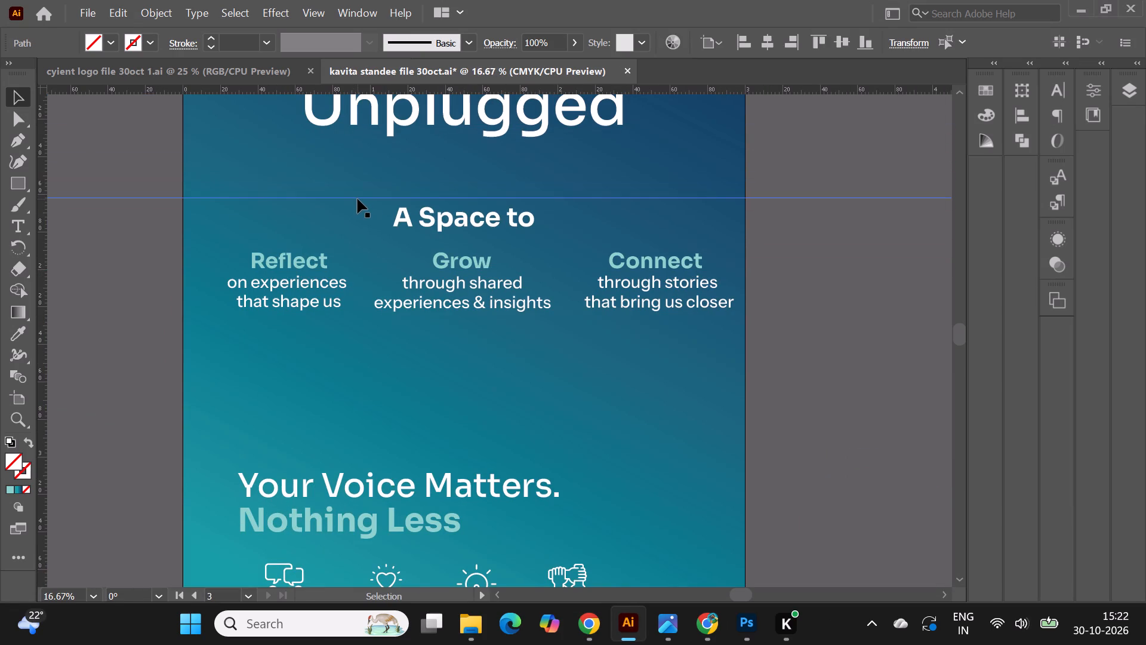
Delete the horizontal guide just above the "A Space to" heading.
key(Delete)
Scale down the Reflect, Grow and Connect headings and descriptions together, fitting the block's left edge to the "Your Voice Matters." text margin.
alt+scroll(374, 279, up, 1)
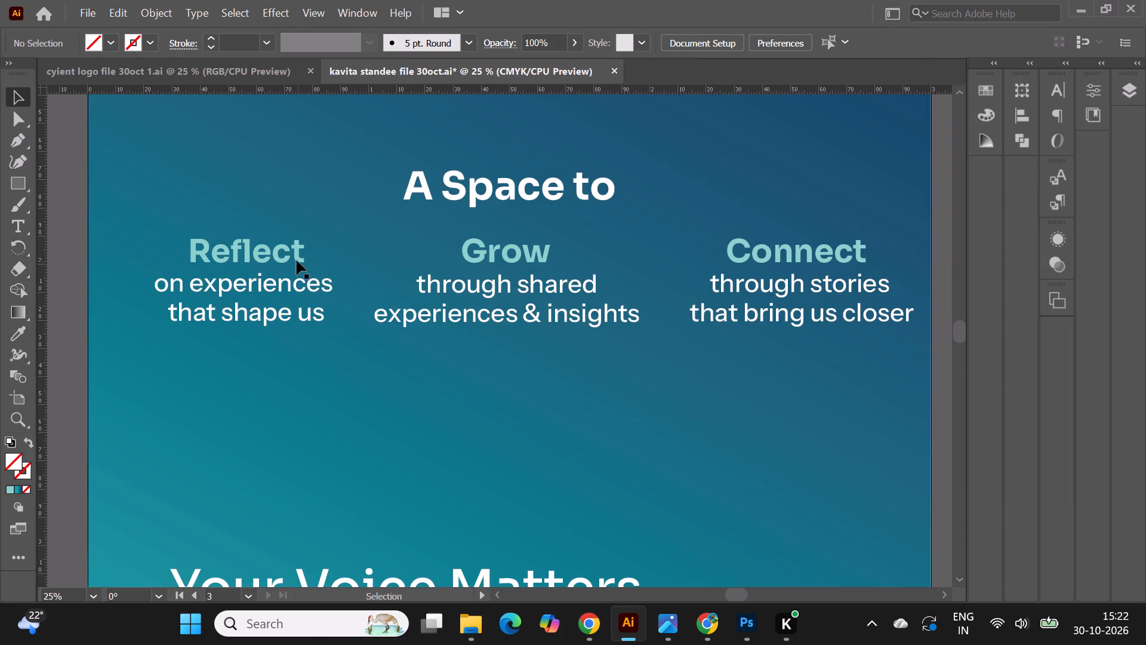
click(297, 253)
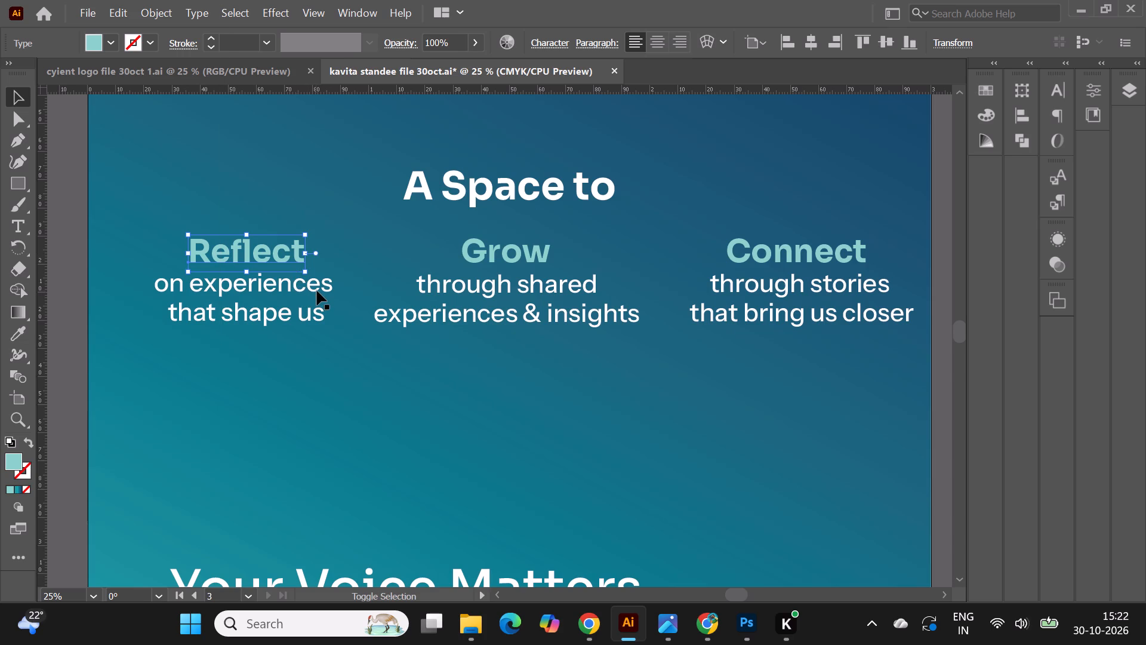
shift+click(317, 291)
shift+click(519, 257)
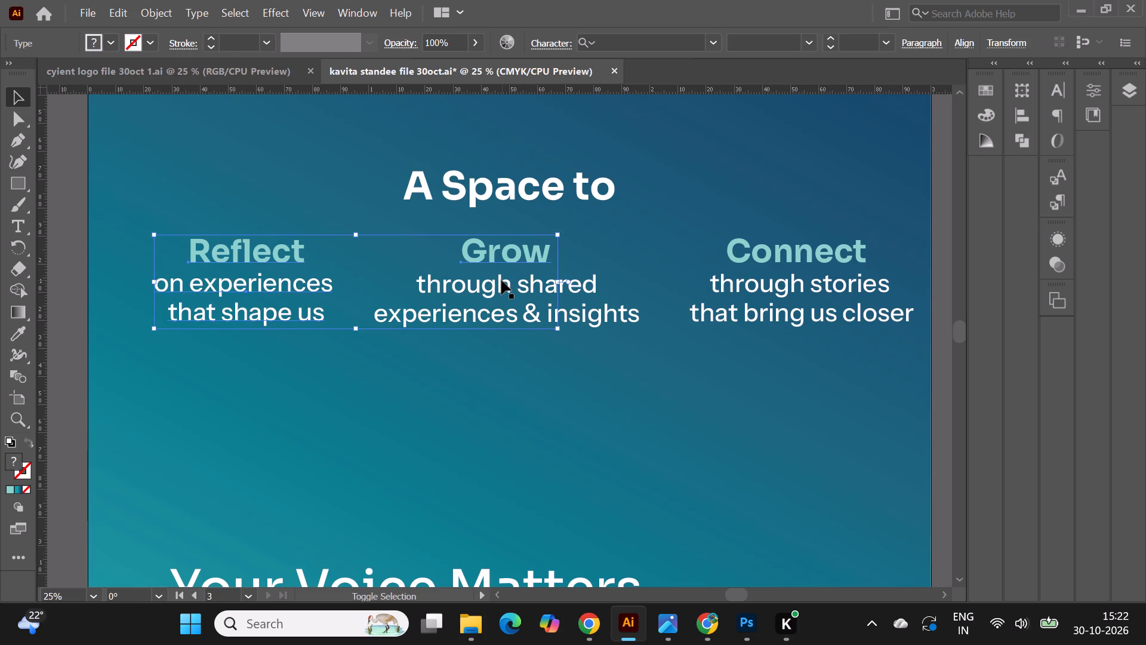
shift+click(501, 280)
shift+click(746, 256)
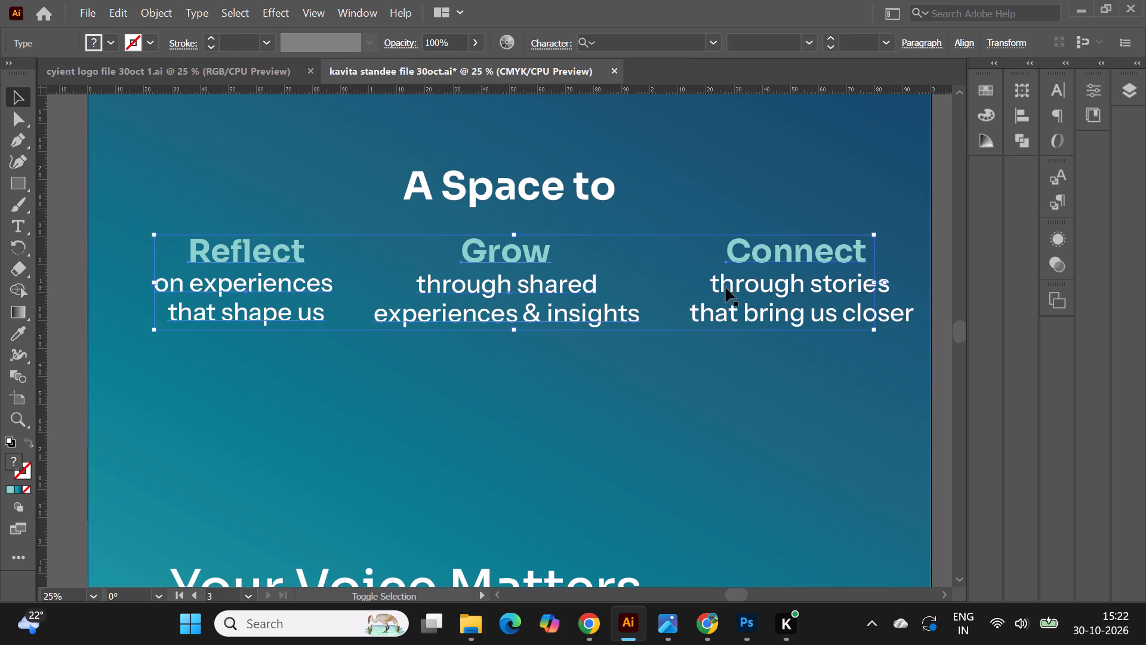
shift+click(734, 292)
alt+scroll(485, 288, down, 1)
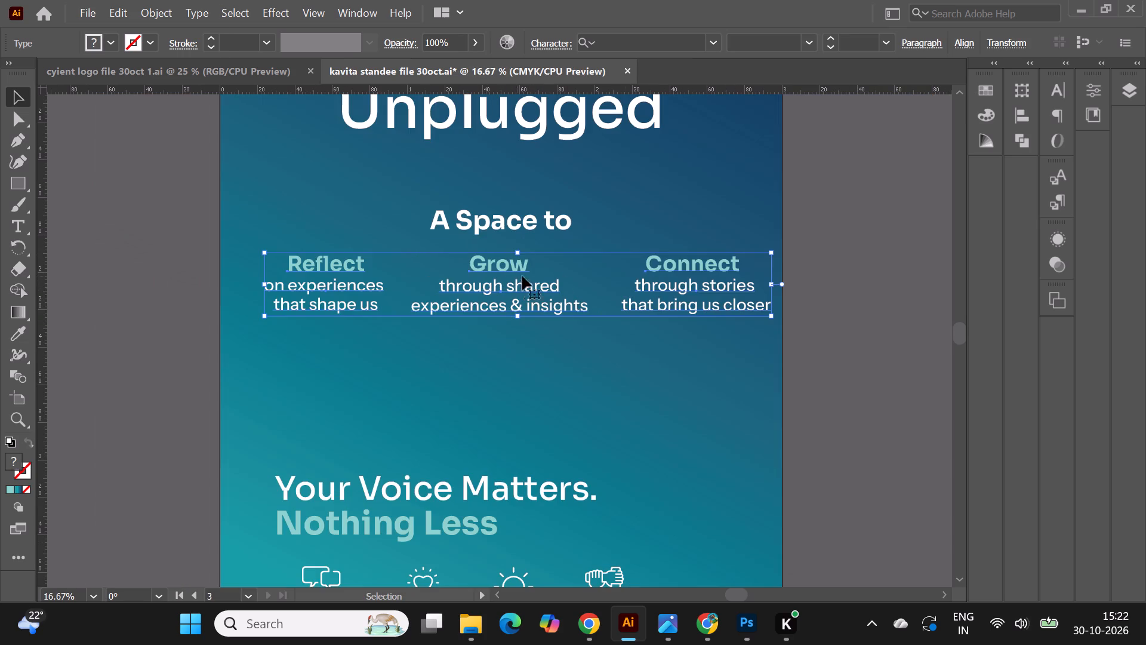
shift+drag(772, 253, 760, 255)
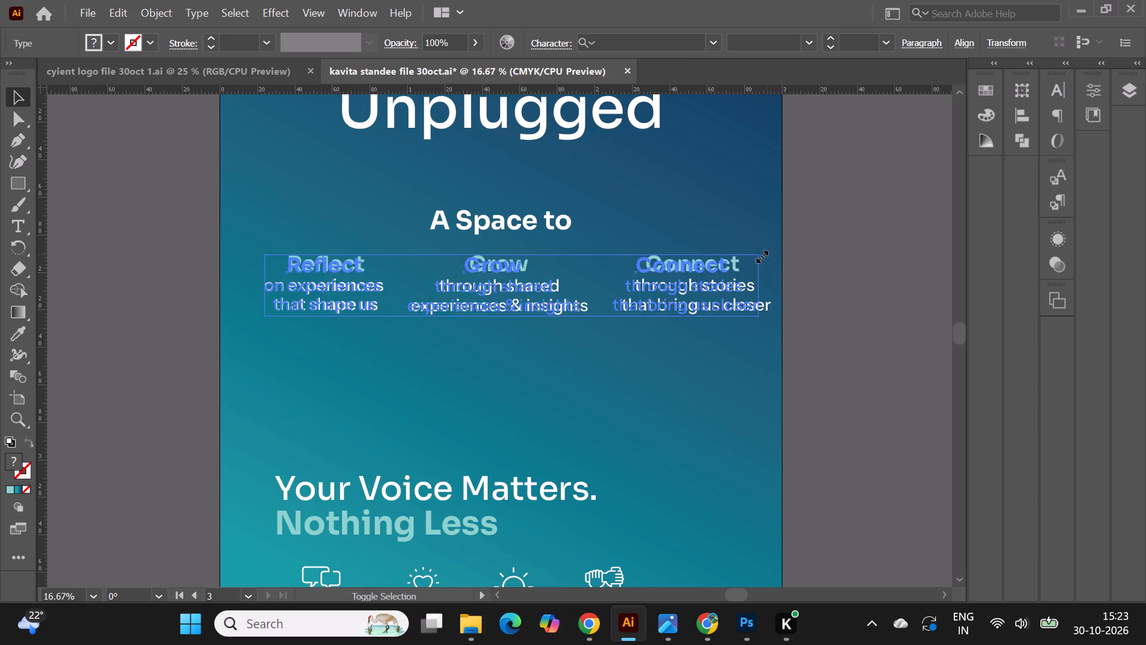
shift+drag(760, 255, 731, 263)
drag(476, 276, 516, 269)
alt+scroll(463, 283, down, 1)
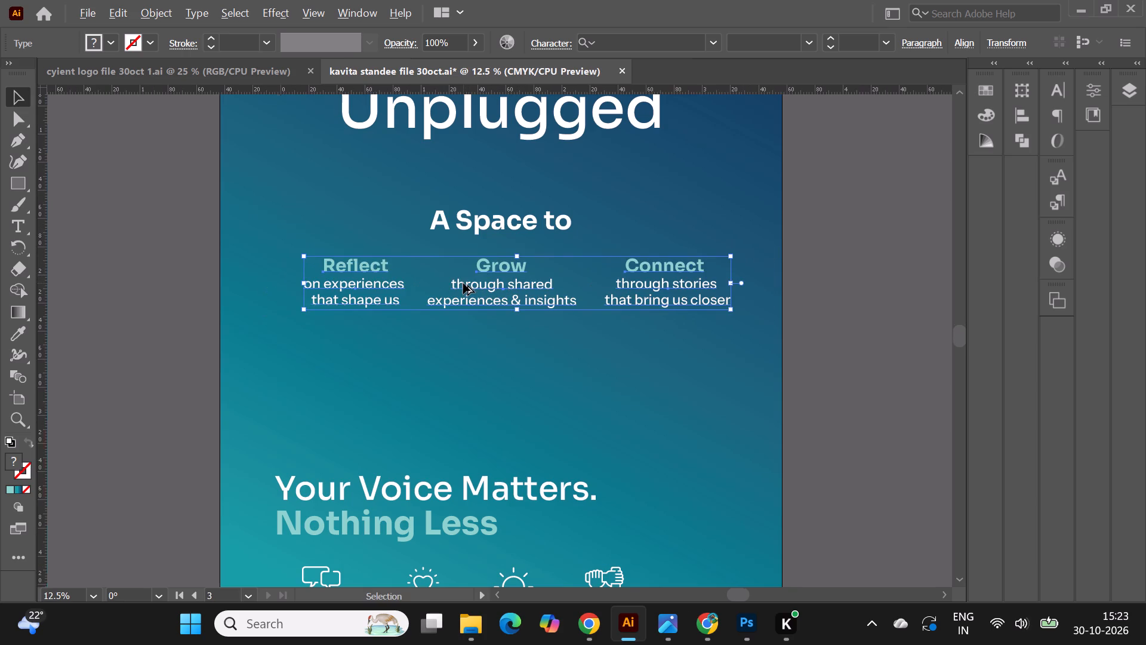
alt+scroll(447, 285, down, 1)
scroll(553, 341, up, 1)
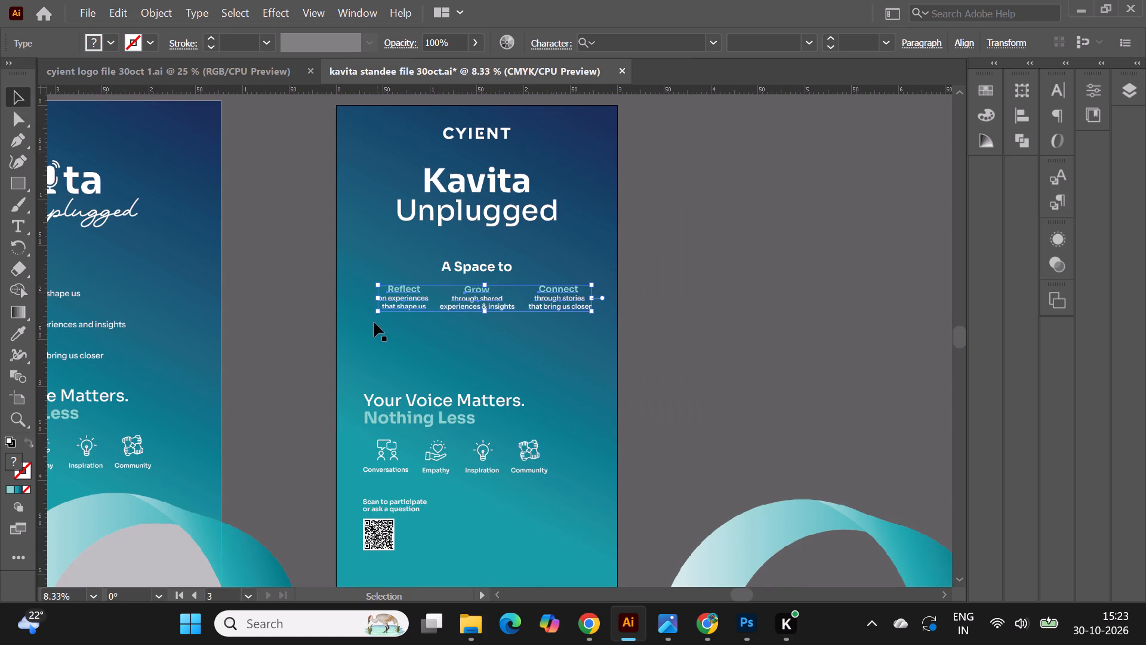
shift+drag(375, 314, 365, 318)
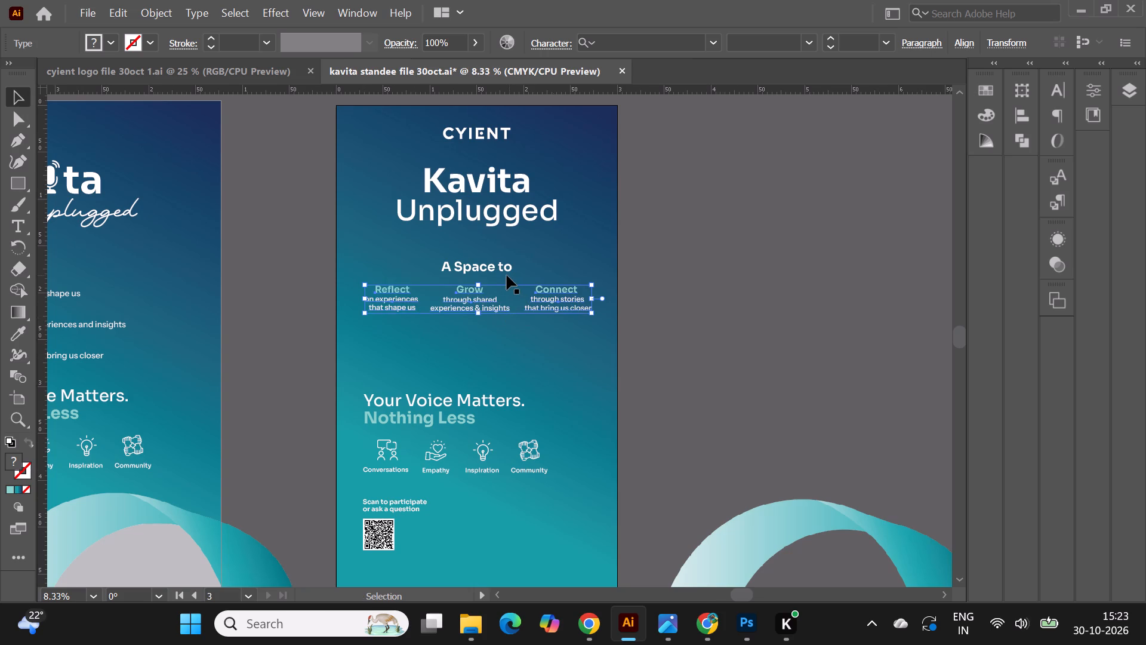
Shift the whole three-column text block slightly right beneath "A Space to", balancing its side margins on the standee.
alt+scroll(507, 275, up, 3)
drag(452, 318, 460, 318)
alt+scroll(480, 281, down, 2)
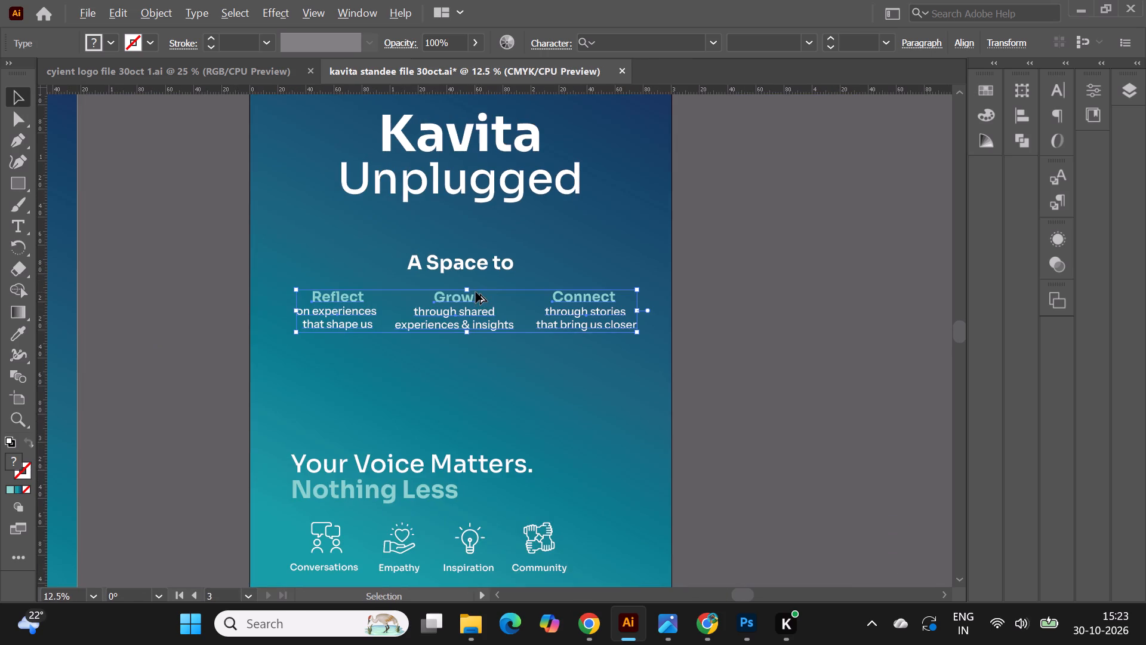
alt+scroll(476, 292, up, 1)
click(464, 306)
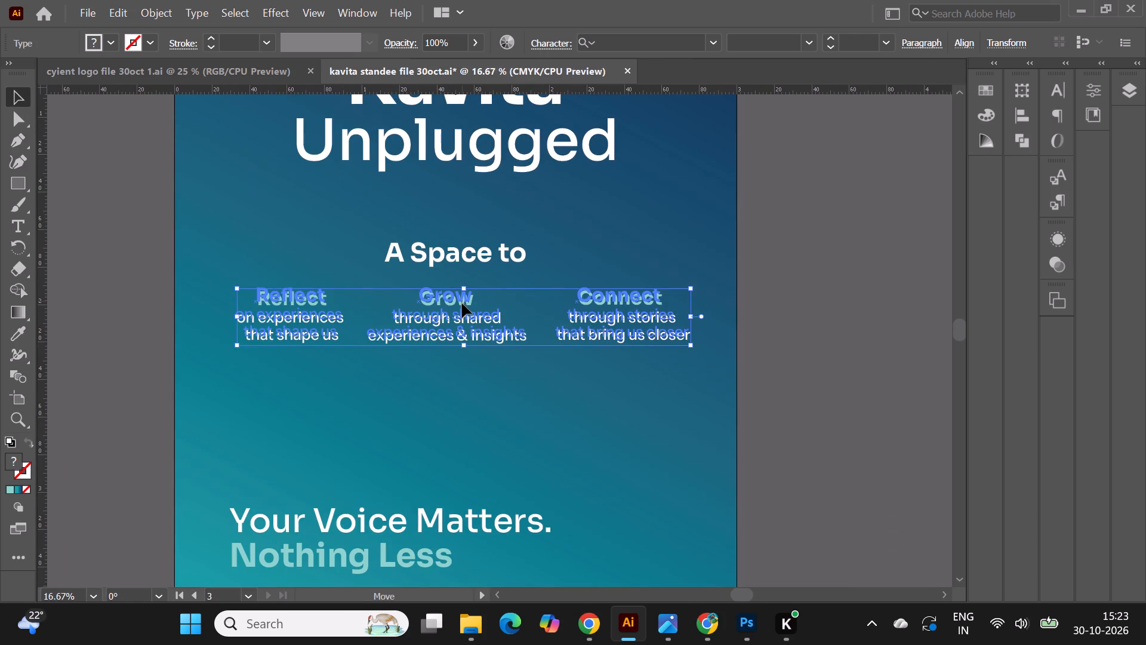
click(824, 324)
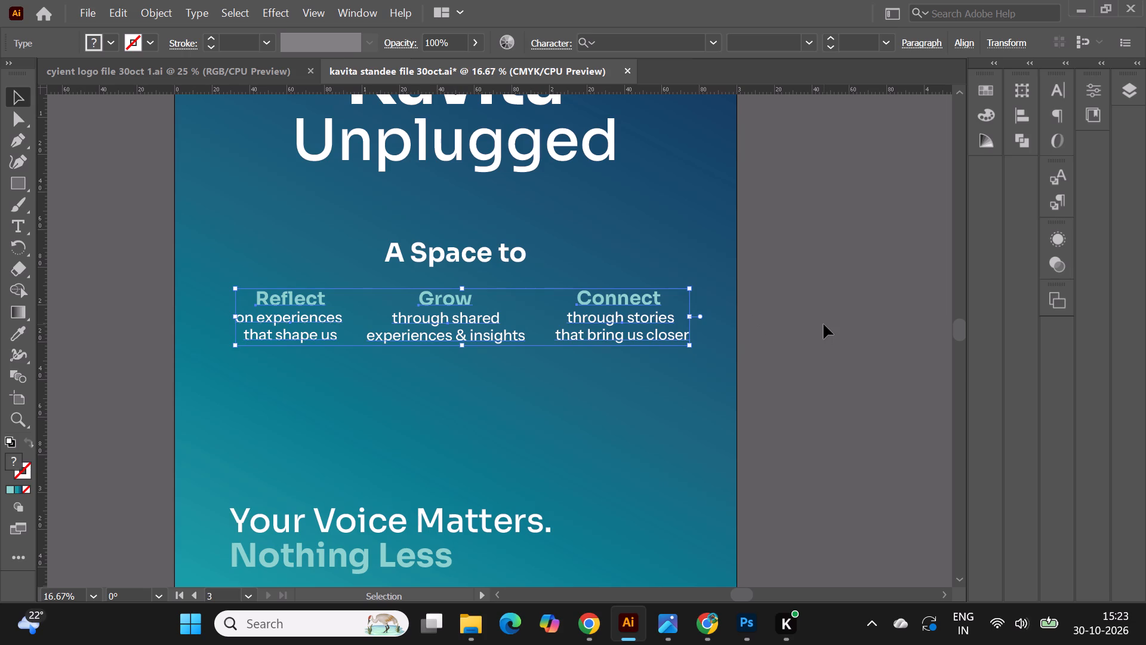
Add a horizontal guide along the baseline of the Reflect, Grow and Connect headings.
alt+scroll(766, 235, down, 1)
alt+scroll(618, 322, up, 1)
alt+scroll(513, 286, up, 1)
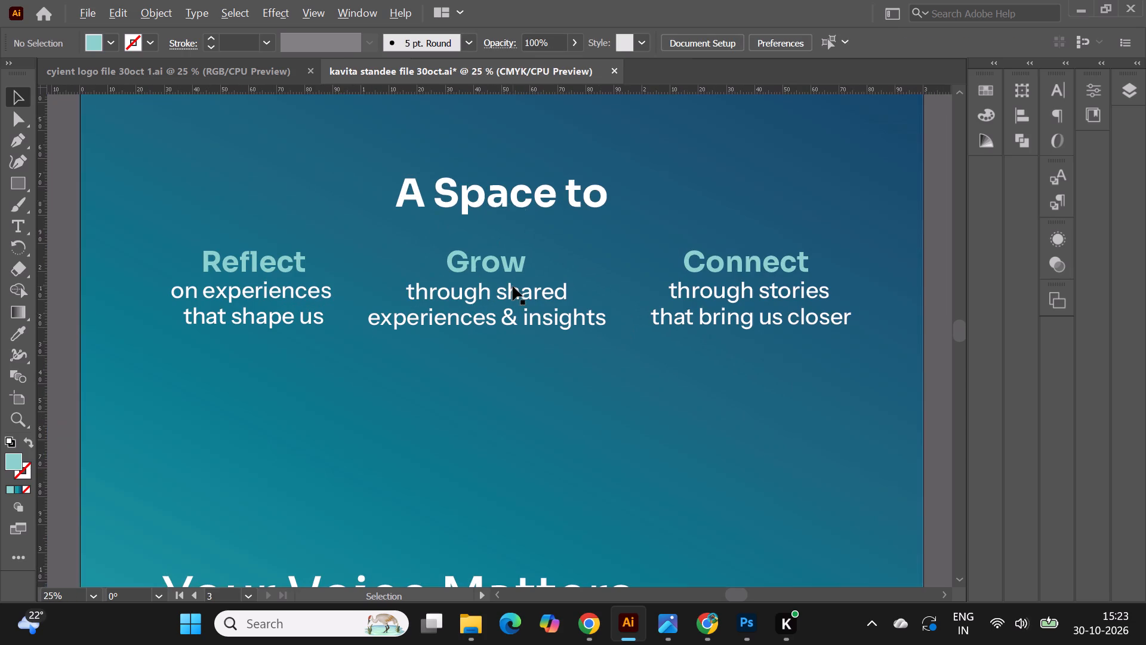
drag(508, 91, 506, 273)
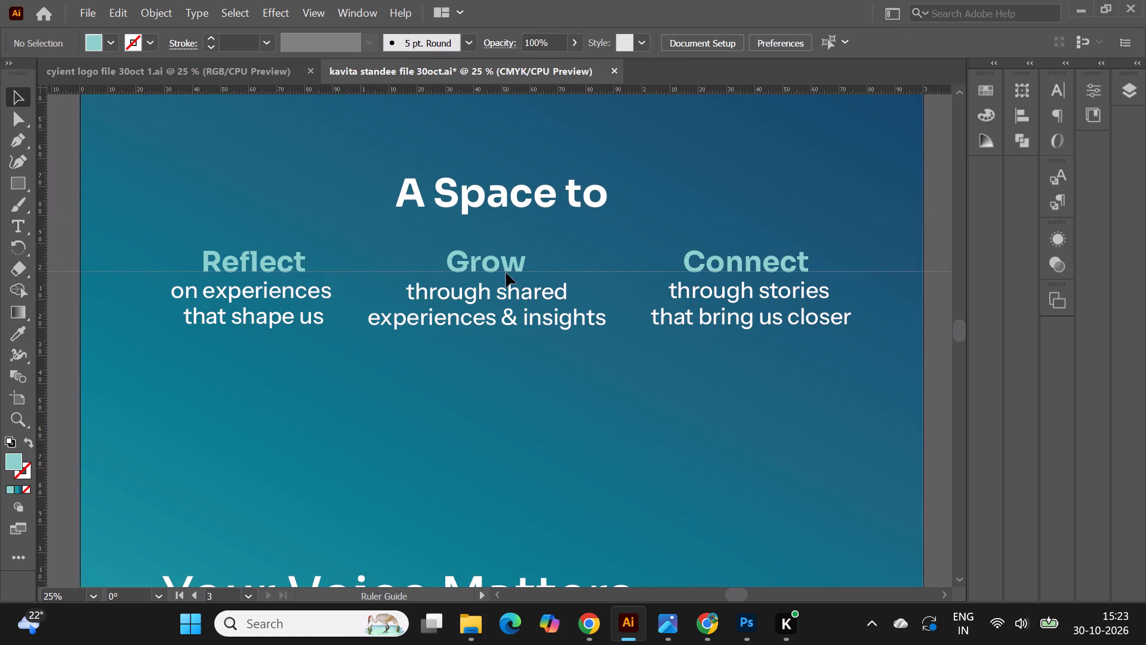
drag(506, 273, 517, 271)
Centre the "Grow" heading horizontally on the artboard.
click(473, 257)
alt+scroll(479, 262, down, 1)
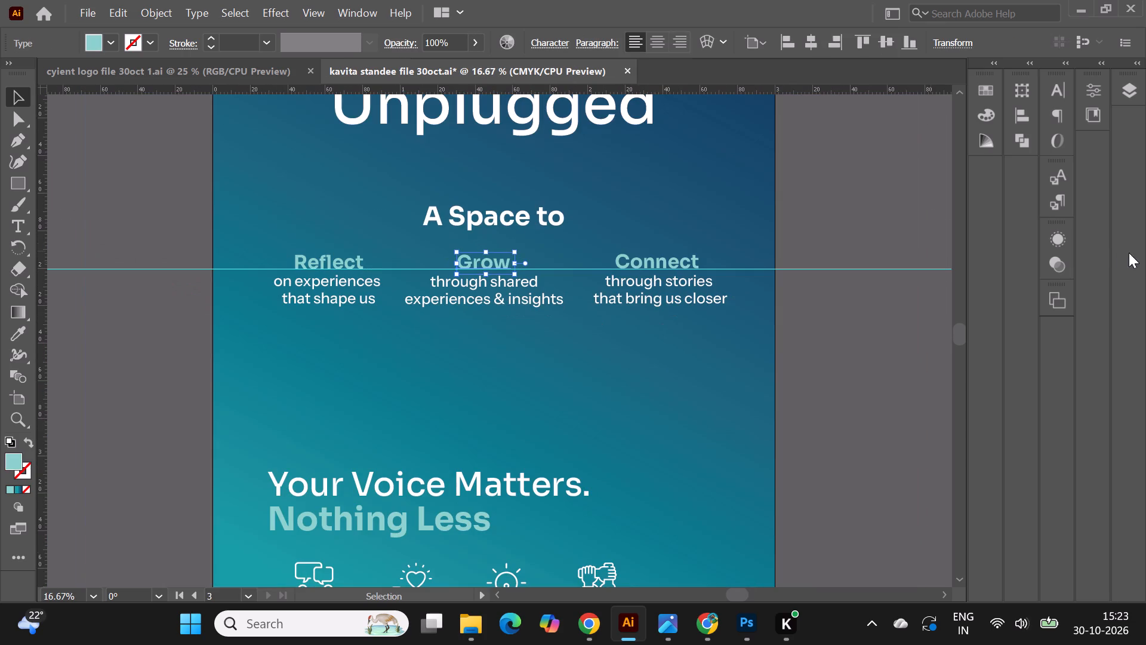
click(1114, 87)
click(1125, 93)
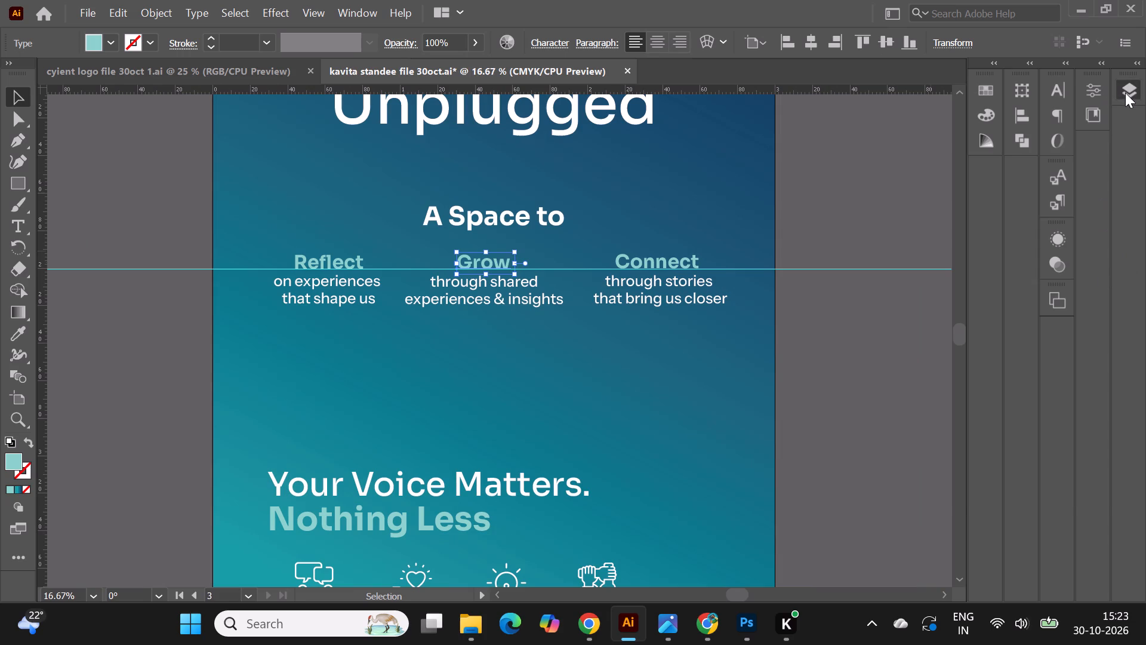
click(1078, 82)
click(1091, 87)
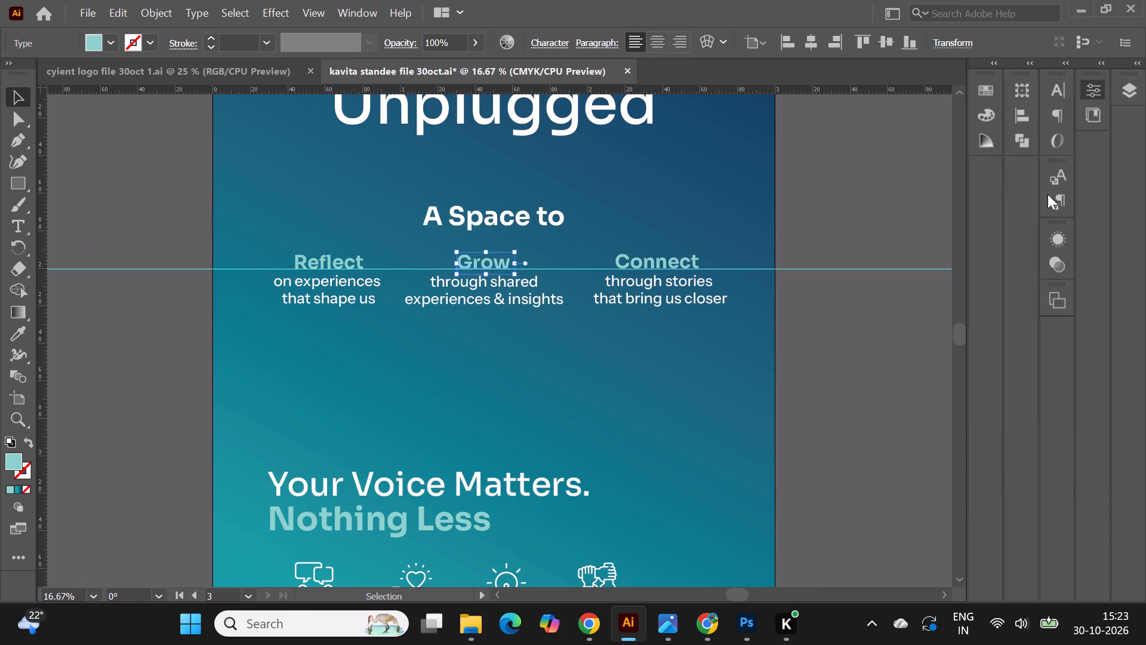
scroll(974, 428, down, 2)
scroll(1007, 363, down, 1)
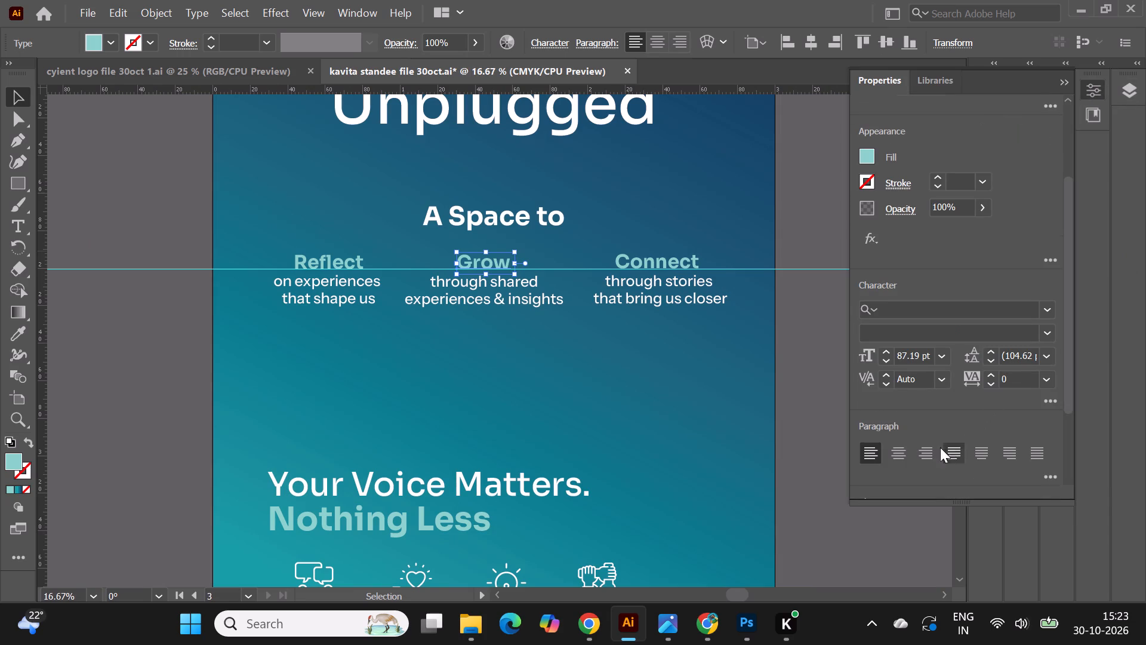
scroll(953, 402, down, 2)
click(934, 398)
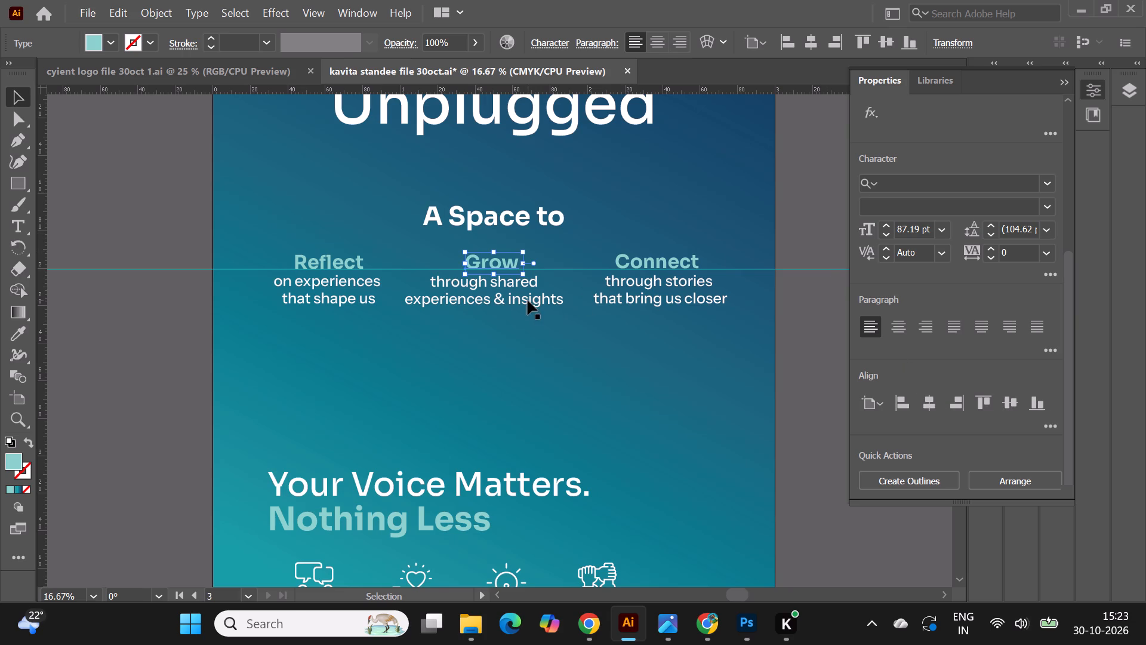
Centre the "through shared experiences & insights" description horizontally on the artboard.
click(528, 300)
click(931, 403)
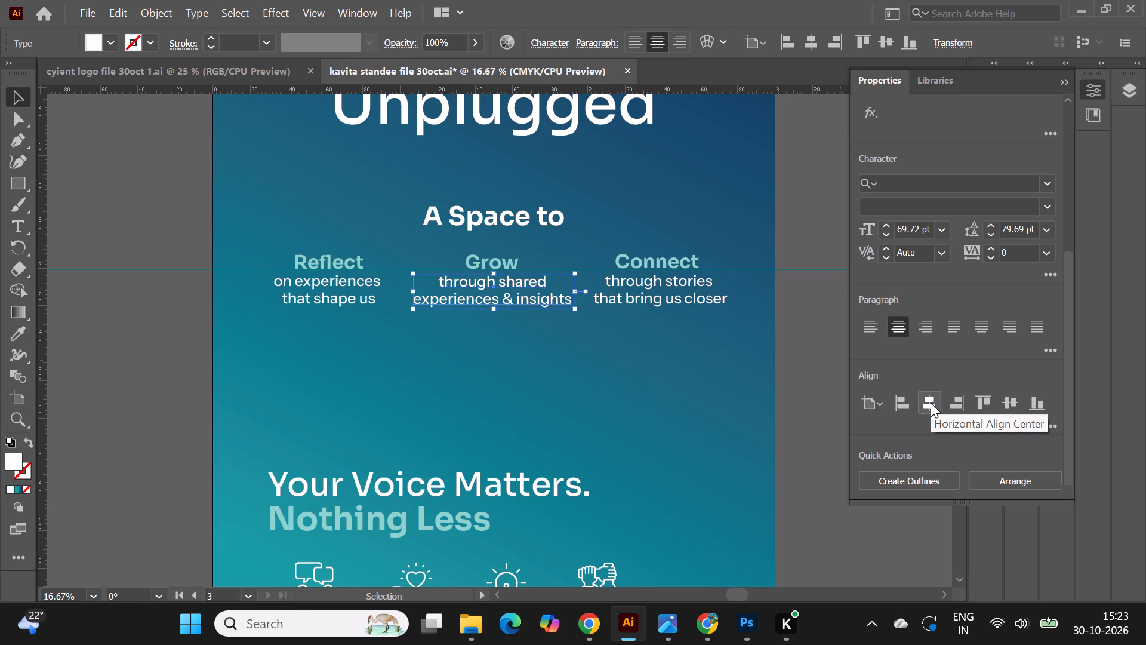
click(803, 334)
click(1065, 83)
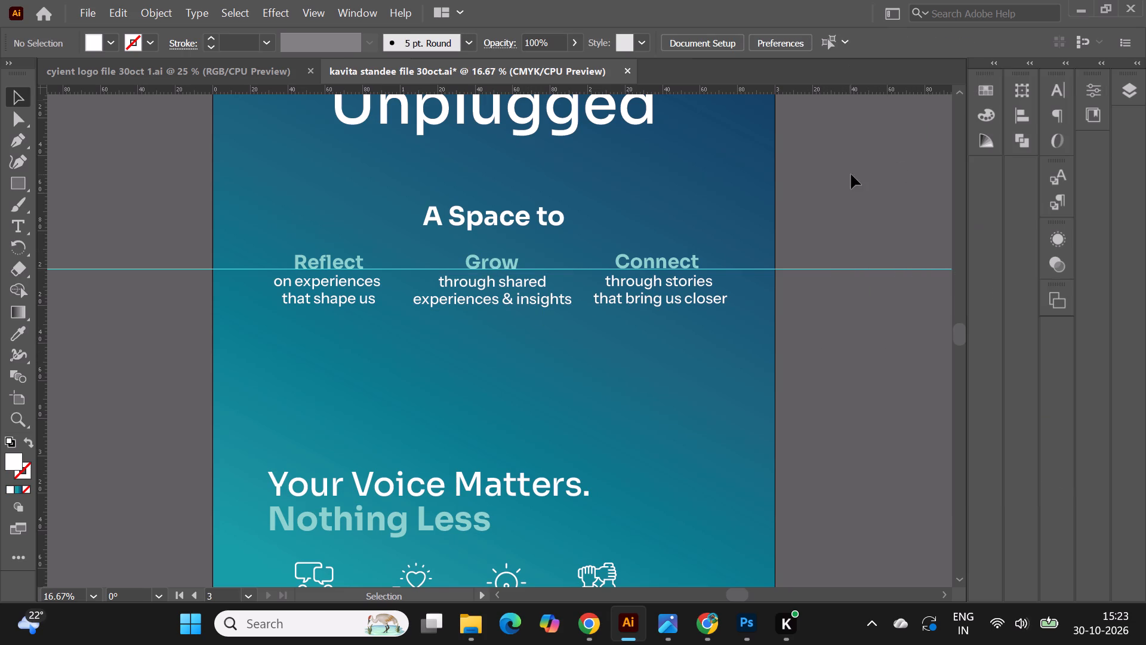
click(840, 178)
Place a second horizontal guide across the side columns' first description lines, moving the Grow description down to make room for it.
alt+scroll(486, 287, up, 2)
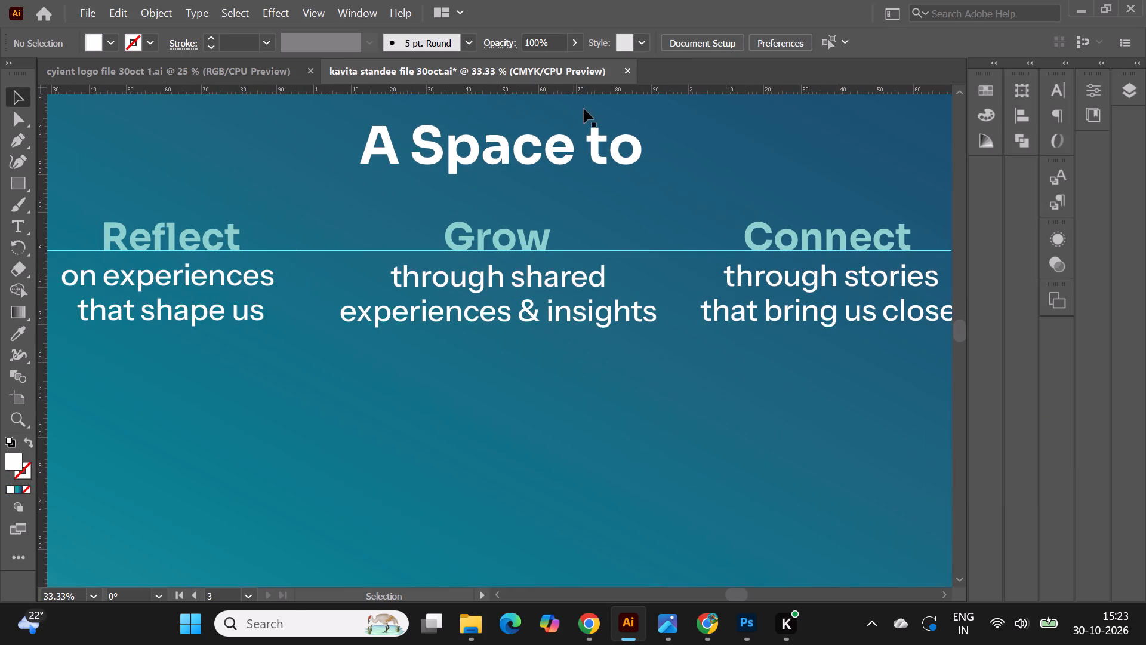
drag(586, 89, 607, 283)
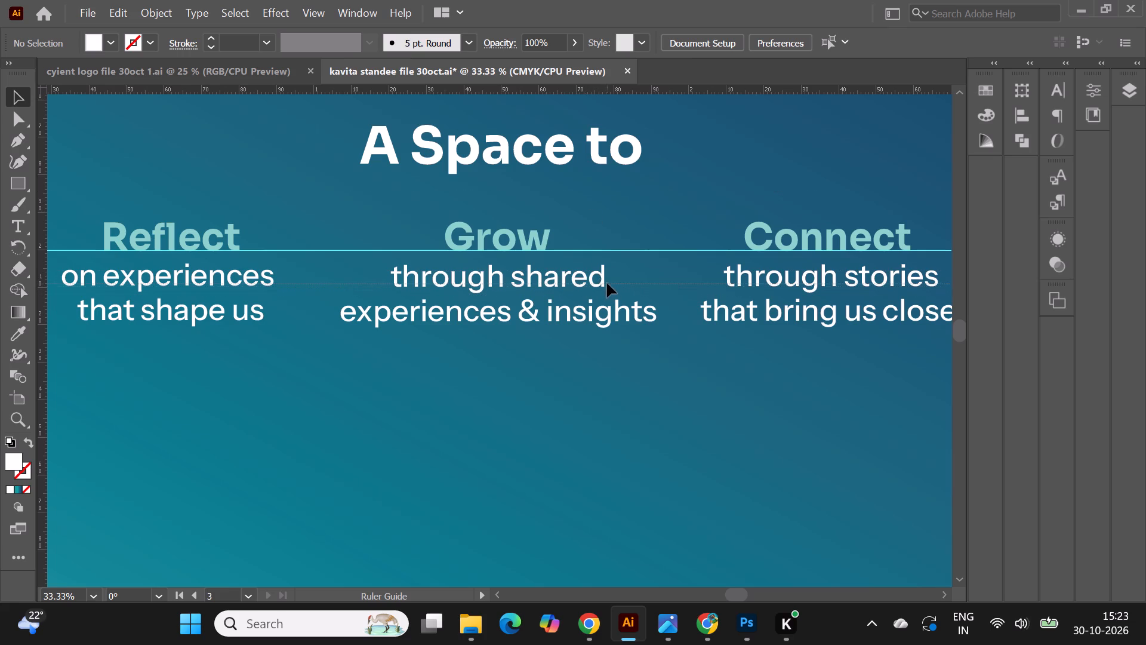
drag(607, 283, 608, 277)
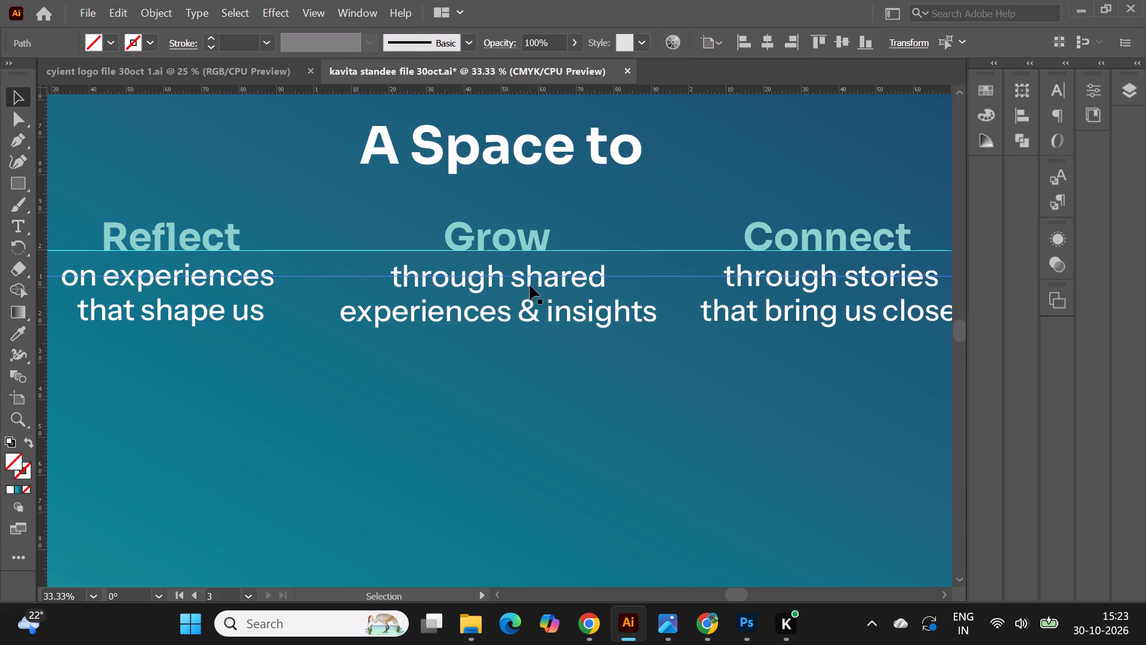
drag(594, 278, 593, 295)
drag(677, 277, 681, 280)
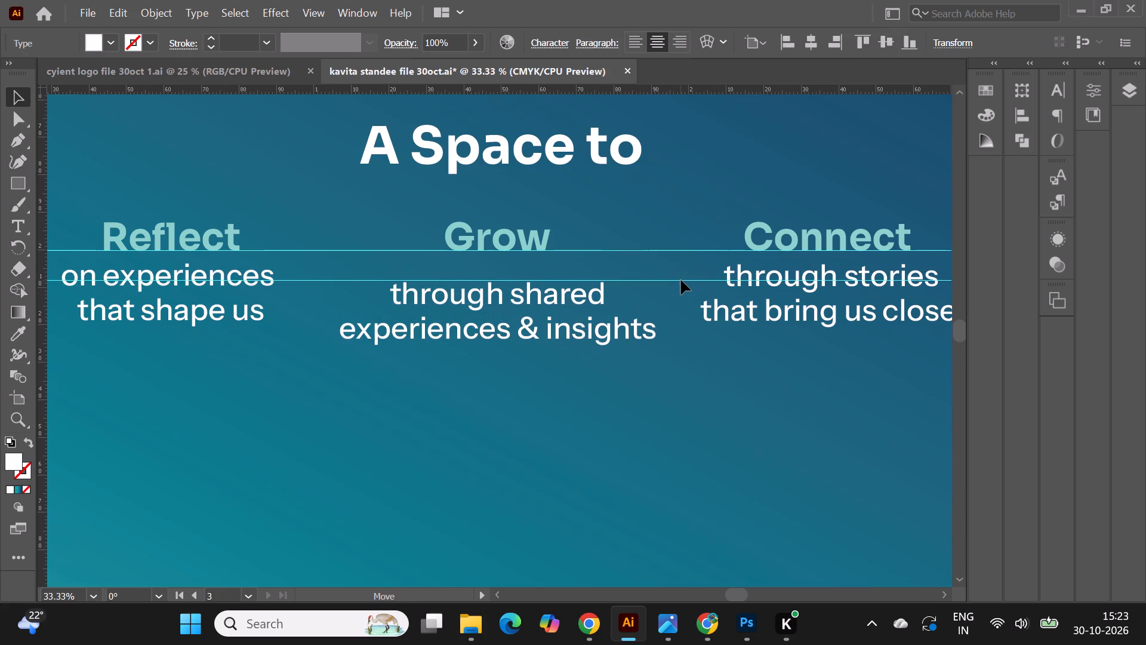
drag(681, 280, 683, 282)
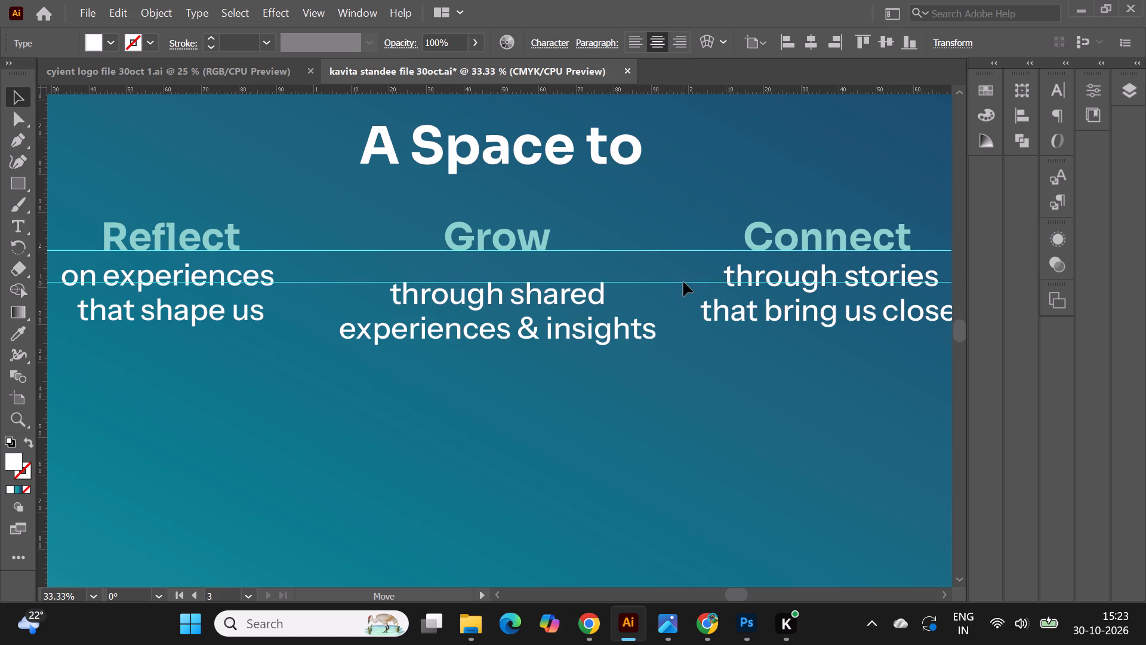
drag(683, 282, 684, 279)
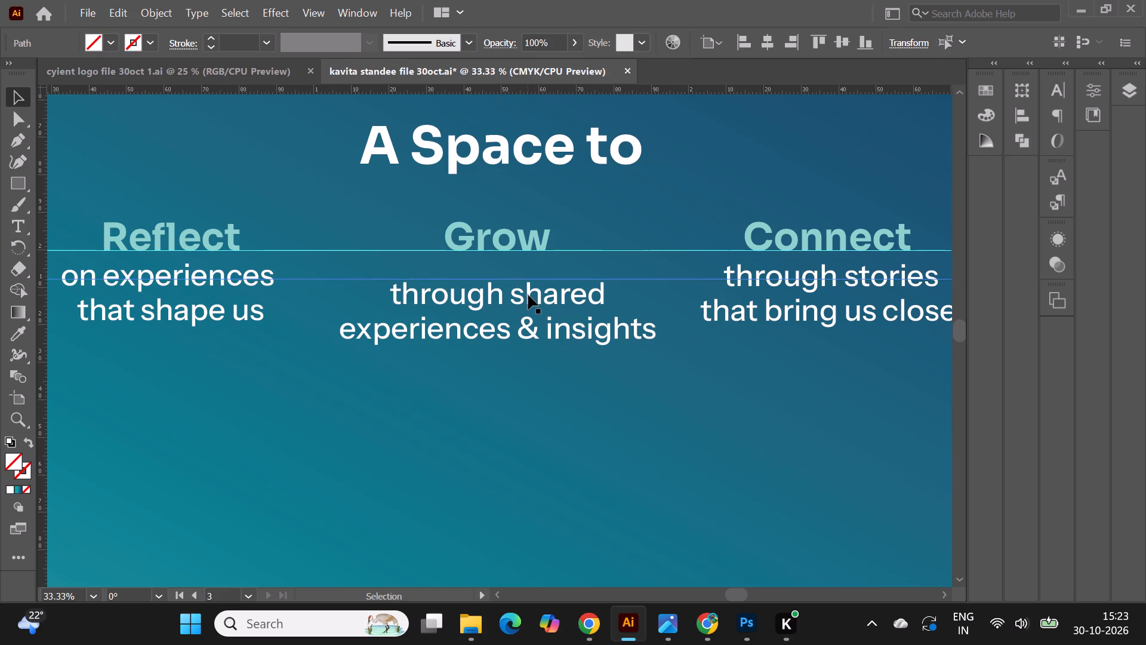
Move the Grow description up slightly so the top of "through shared" meets the second guide, keeping it centred under the heading.
click(533, 293)
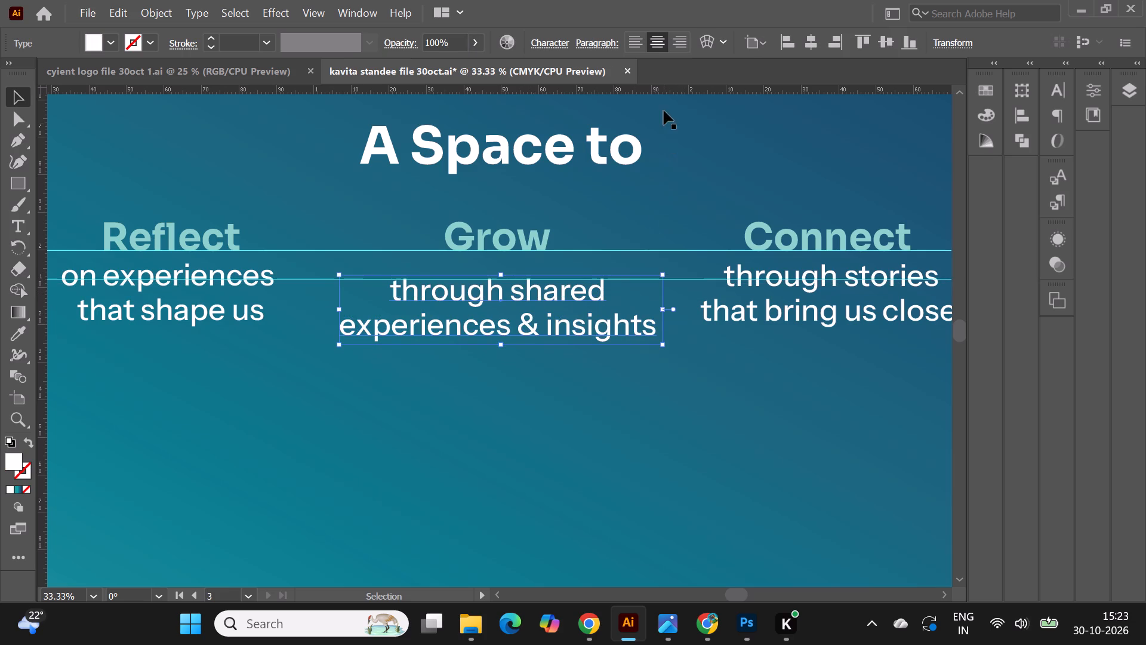
alt+scroll(519, 272, up, 2)
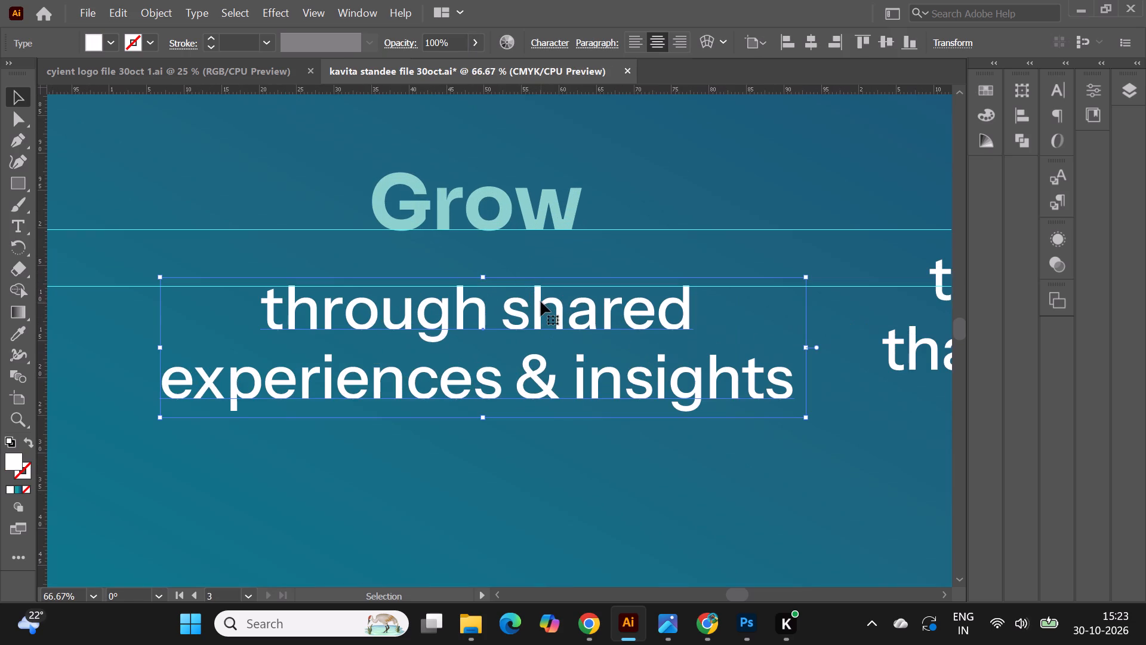
click(541, 302)
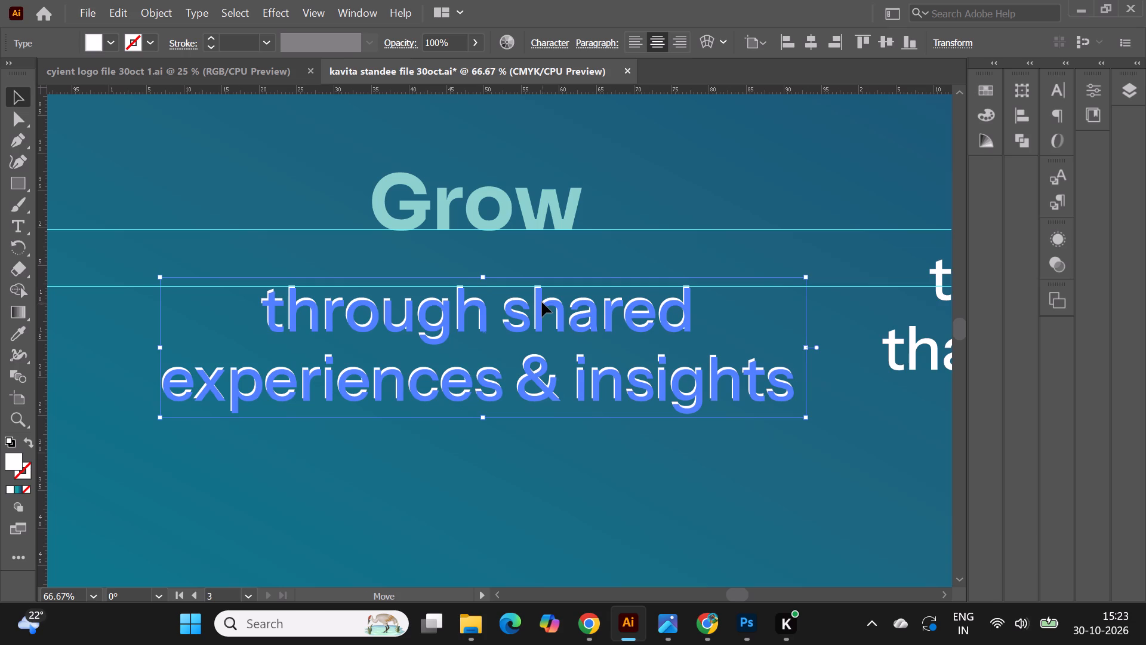
Add a horizontal guide along the baseline of the "through shared" line.
drag(574, 88, 573, 331)
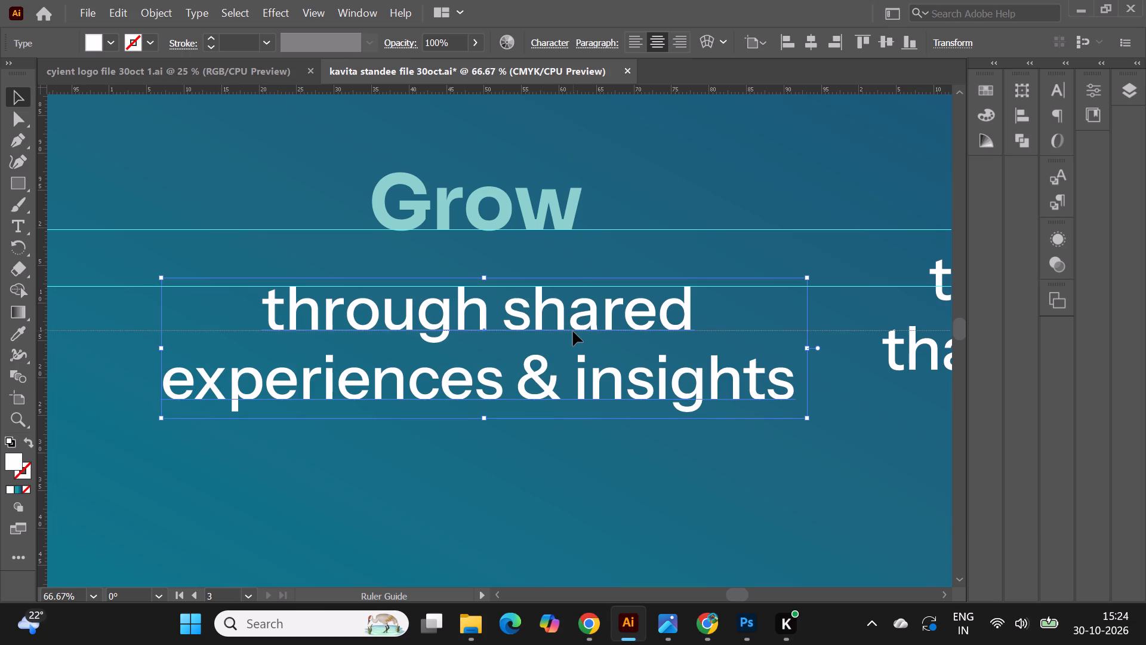
drag(573, 331, 577, 330)
Delete the middle horizontal guide, keeping the heading baseline guide and the "through shared" baseline guide.
alt+scroll(352, 251, down, 3)
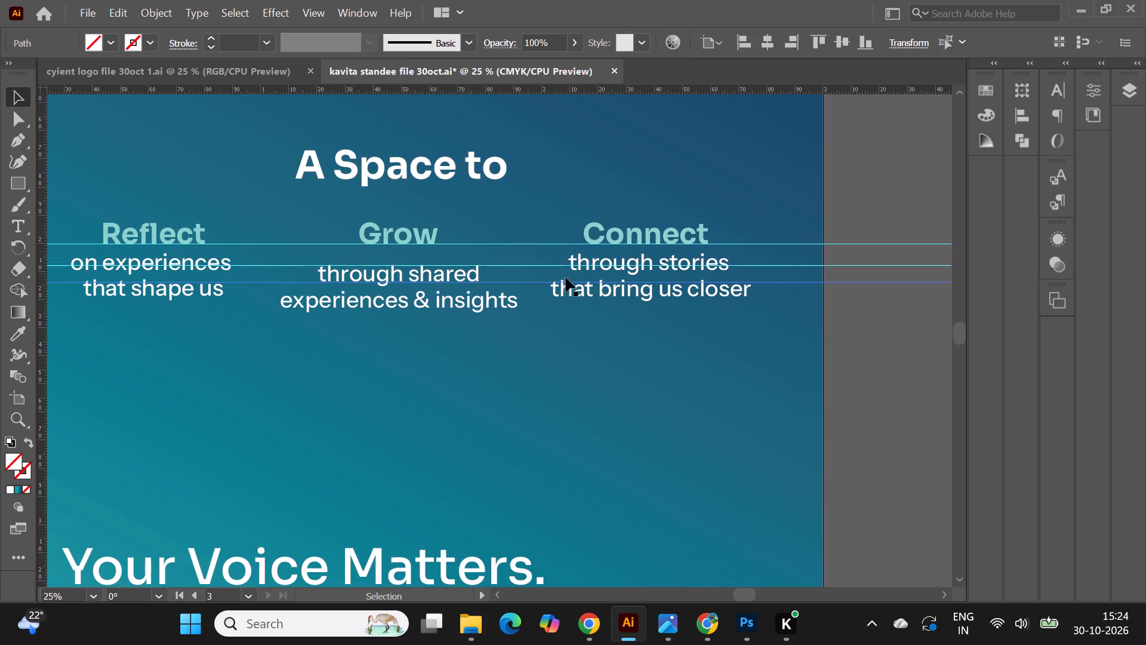
click(879, 360)
click(853, 268)
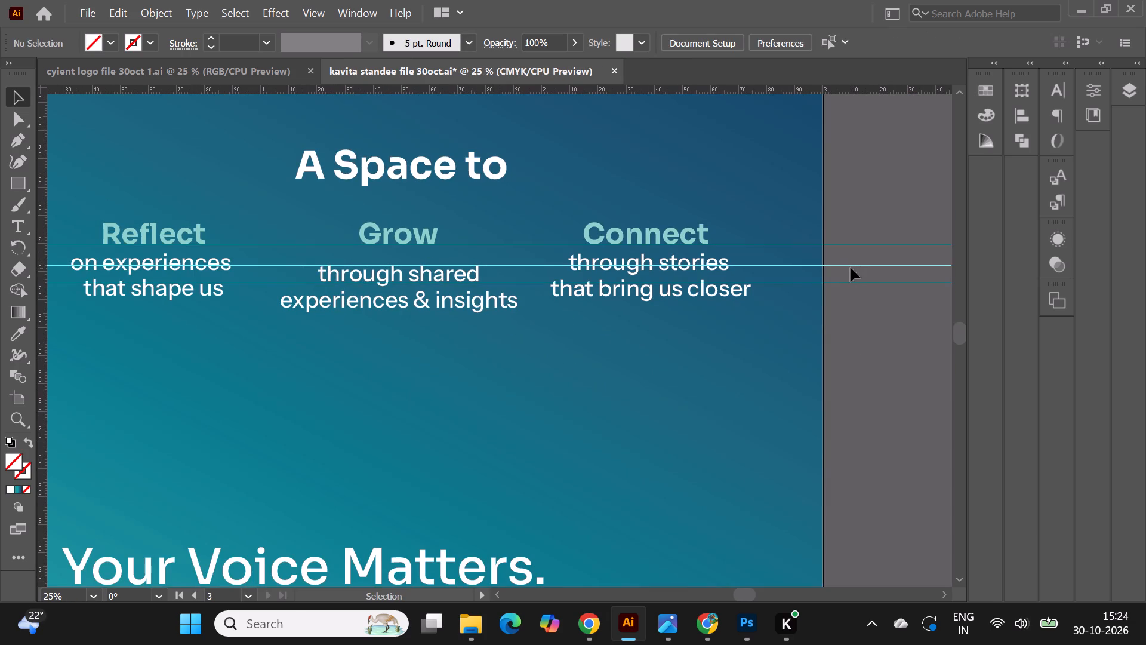
click(851, 268)
click(788, 267)
click(787, 266)
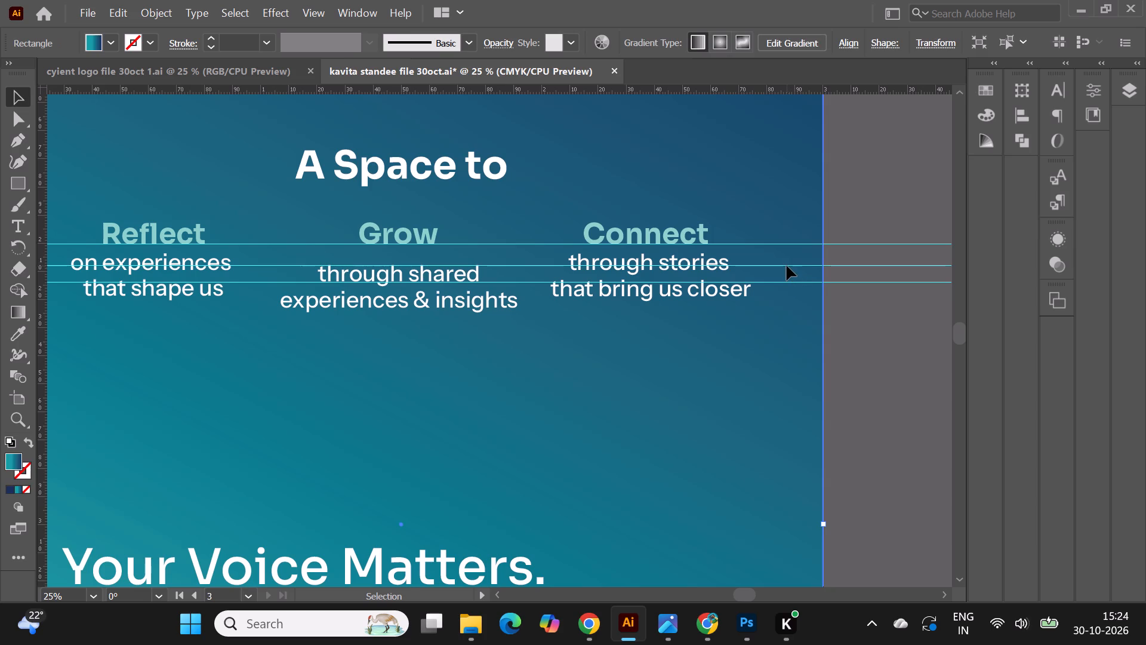
key(Delete)
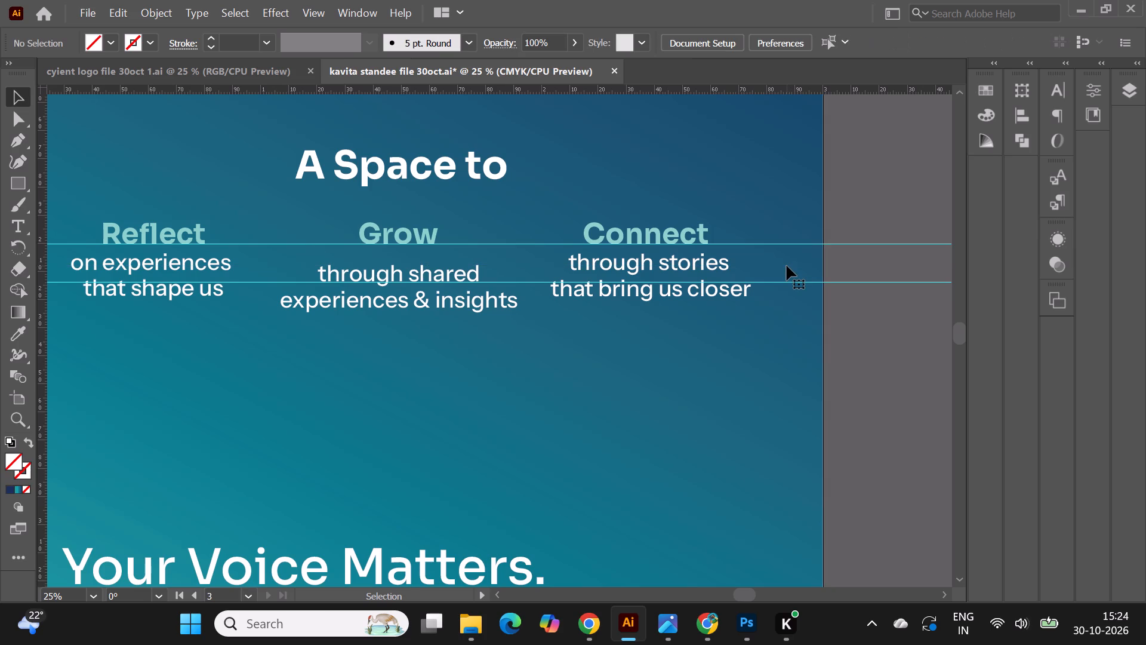
Centre the Grow description horizontally on the artboard with Horizontal Align Center.
click(1098, 87)
scroll(946, 406, down, 6)
scroll(910, 297, up, 2)
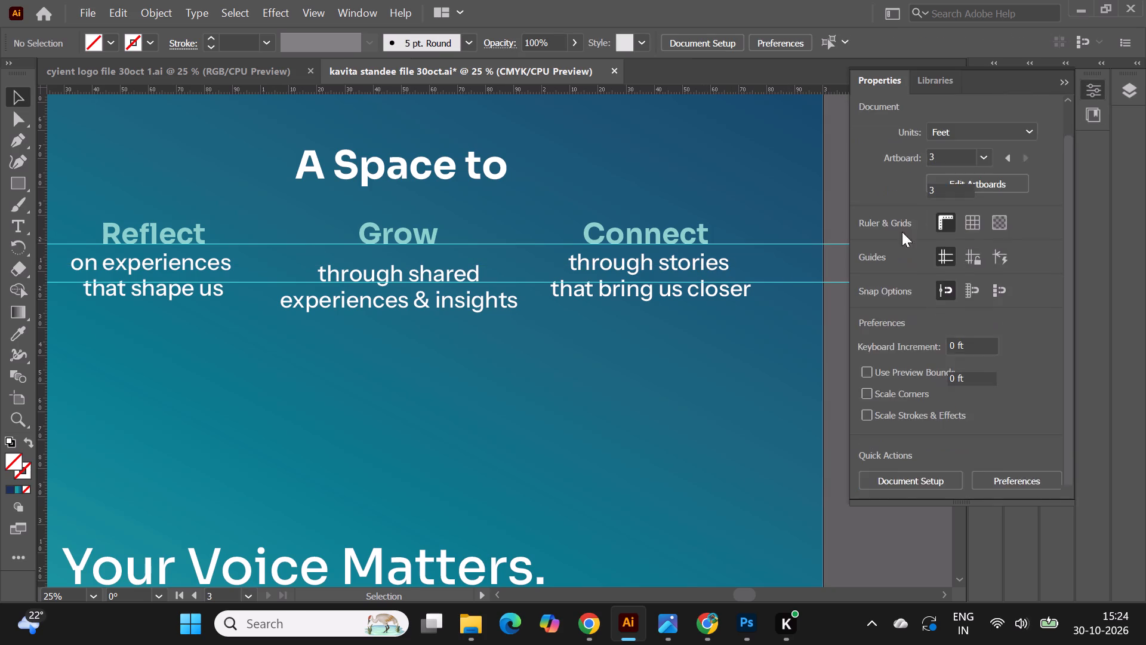
click(1067, 85)
click(860, 183)
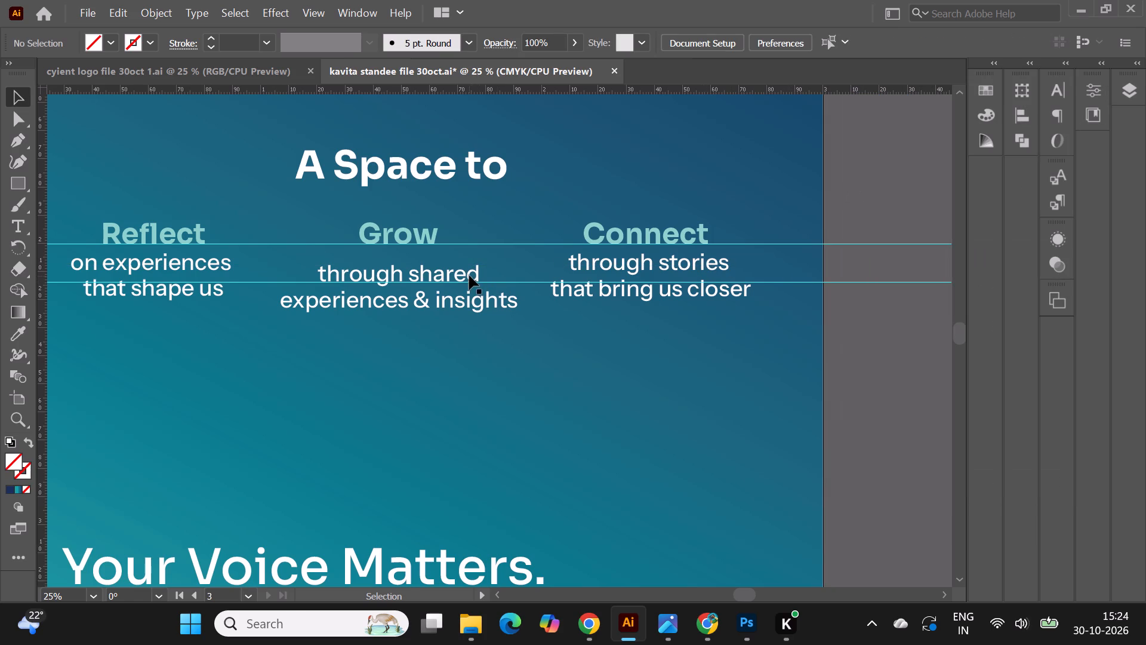
click(476, 275)
click(1123, 94)
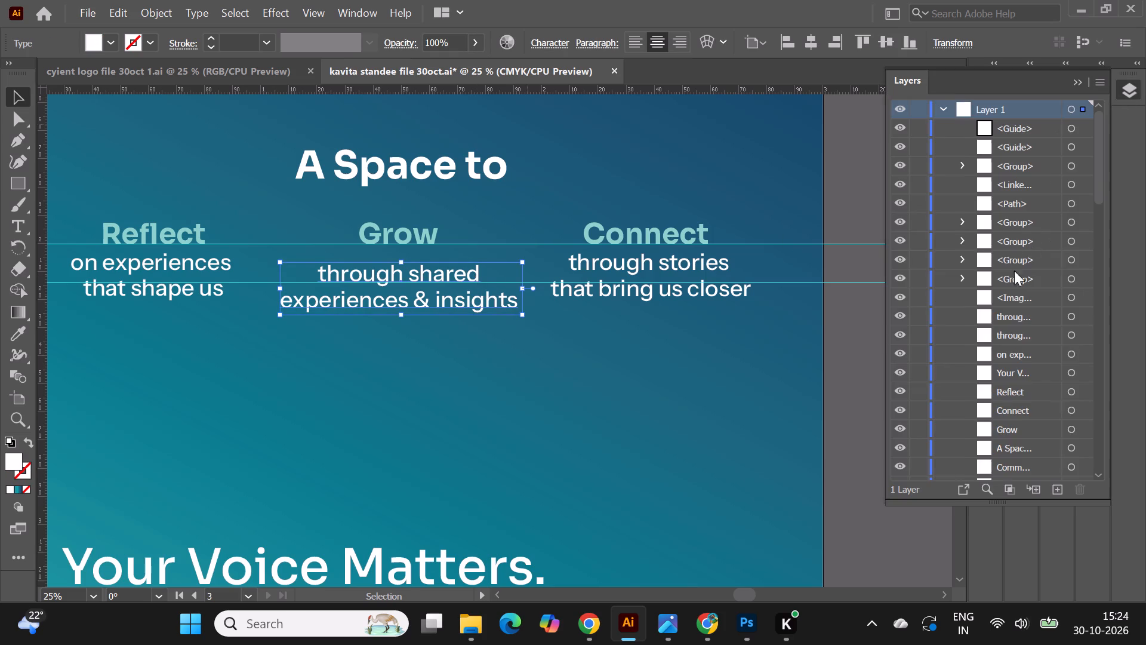
click(1077, 82)
click(1093, 93)
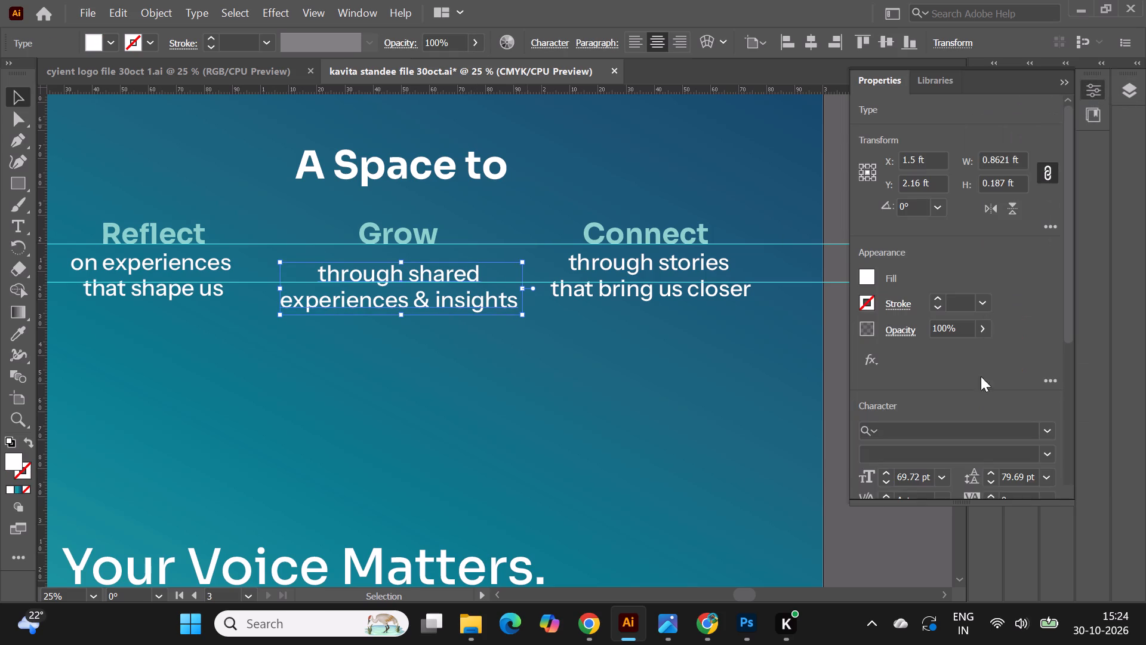
scroll(981, 391, down, 2)
click(929, 403)
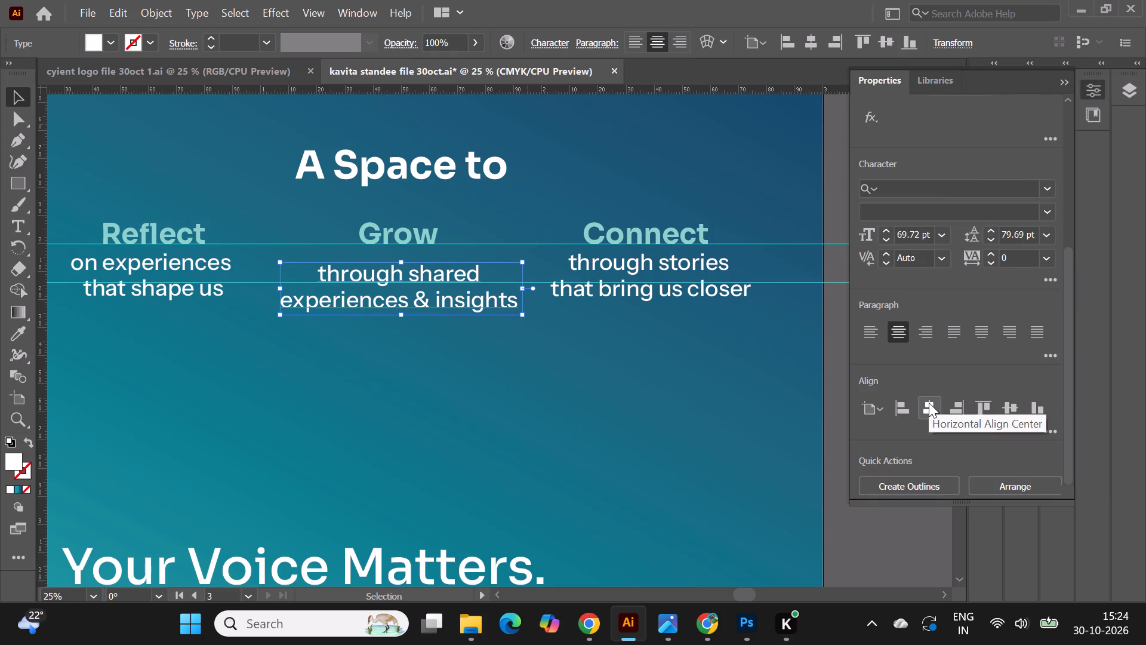
click(1062, 79)
click(871, 173)
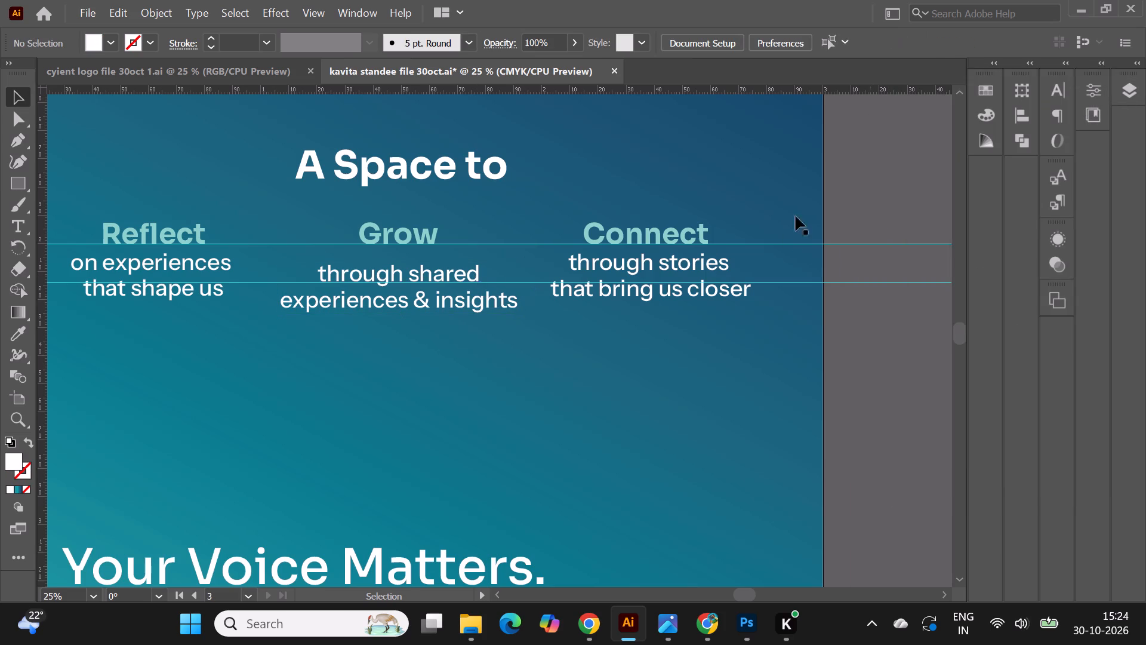
Draw a white spacer rectangle about 0.37 ft high in the gap between the Reflect and Grow descriptions.
alt+scroll(692, 231, down, 1)
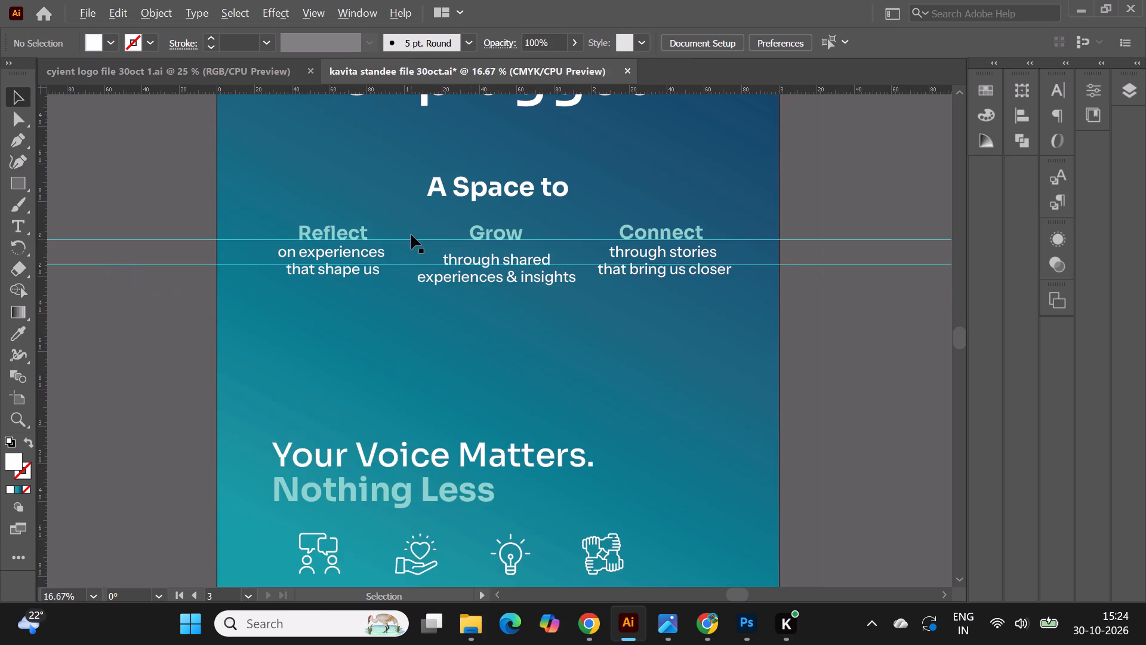
alt+scroll(411, 235, up, 2)
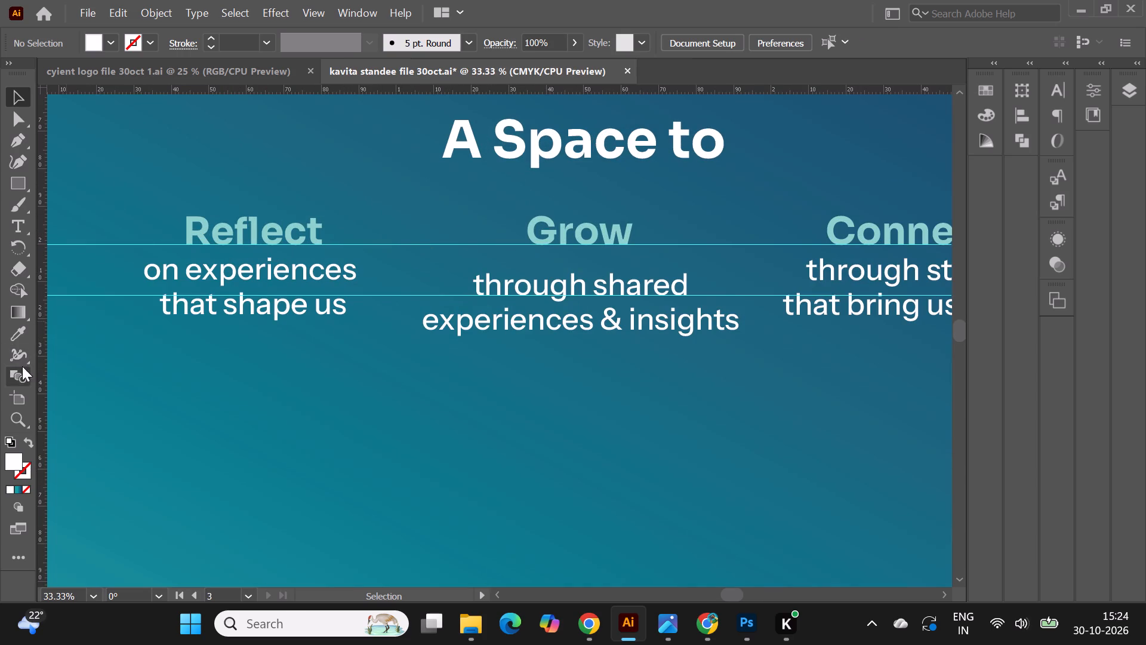
click(19, 188)
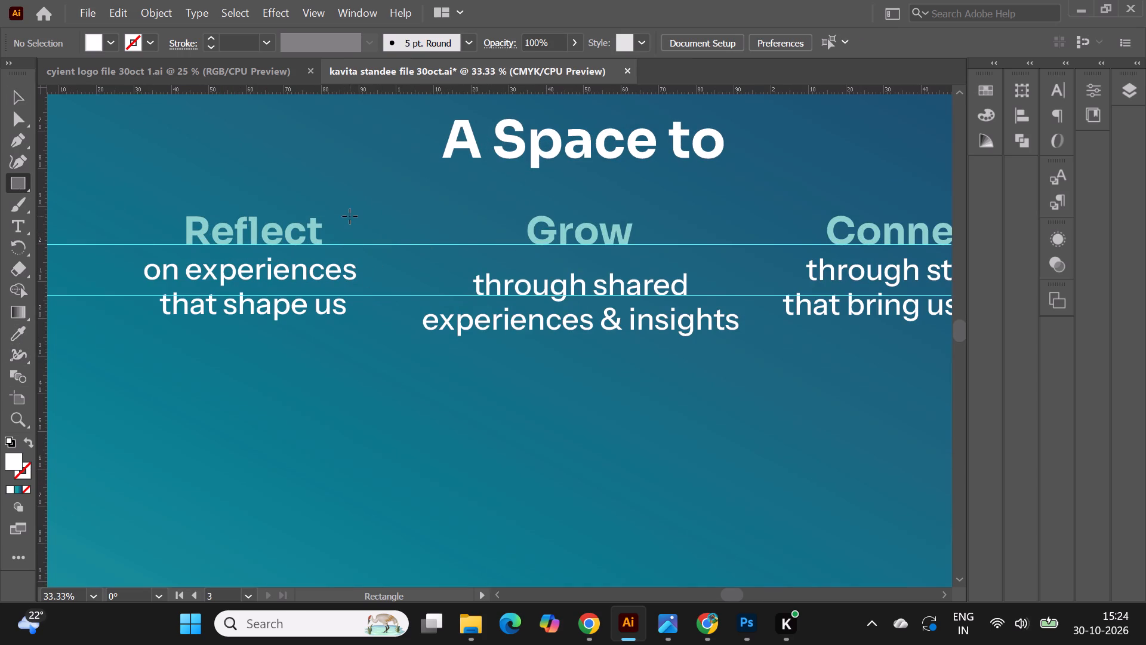
drag(350, 213, 423, 352)
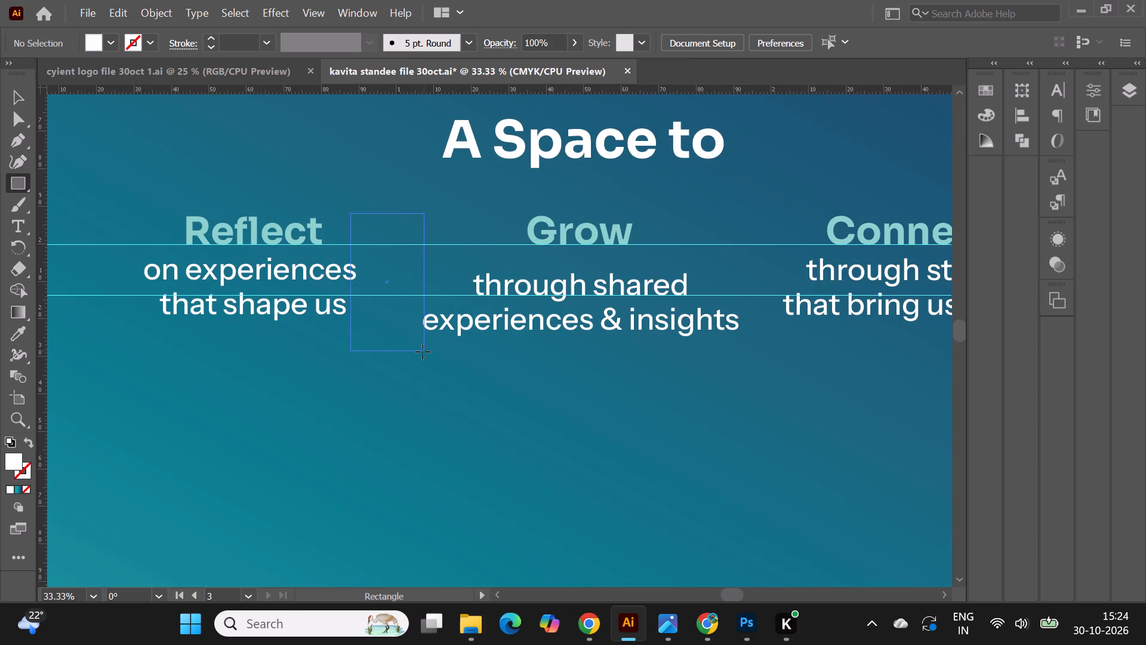
drag(350, 279, 361, 281)
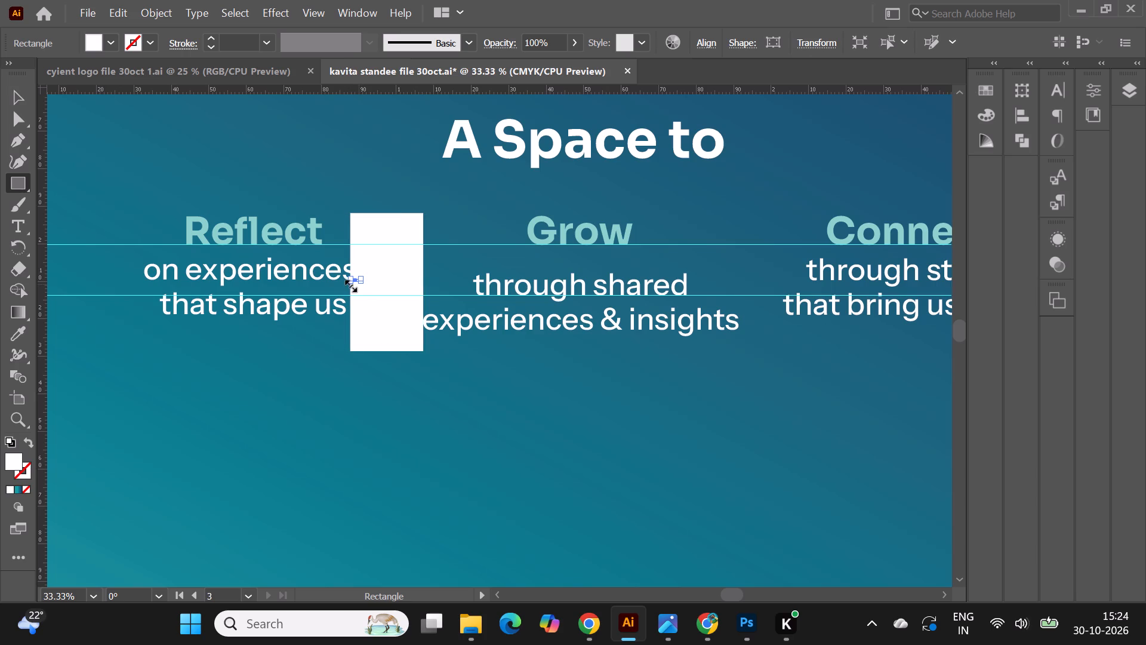
key(ctrl+z)
Adjust the spacer's sides to about 0.18 ft wide, fitting it between the end of "on experiences" and the start of "experiences & insights".
drag(349, 279, 358, 281)
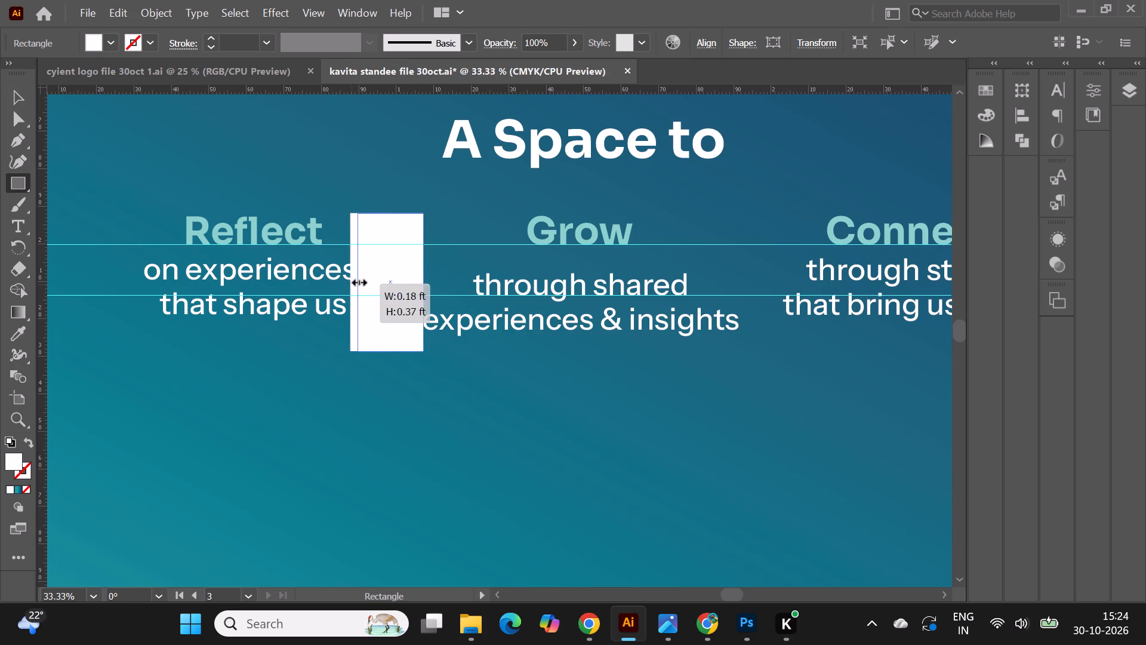
click(355, 282)
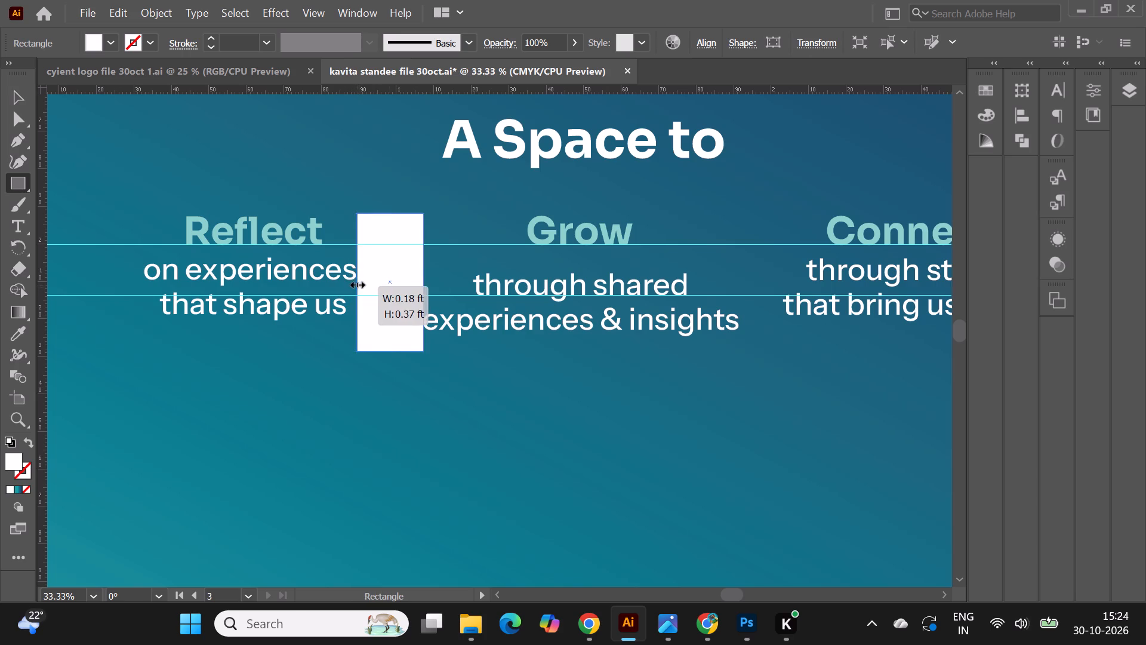
alt+scroll(352, 297, up, 1)
alt+scroll(413, 298, up, 1)
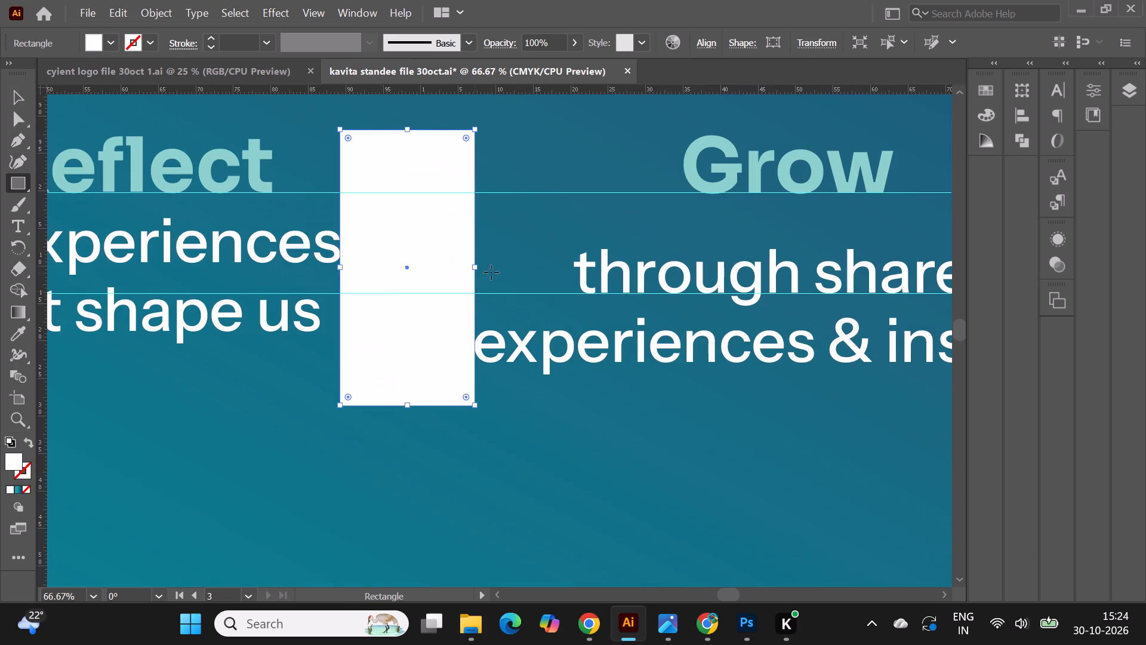
click(475, 269)
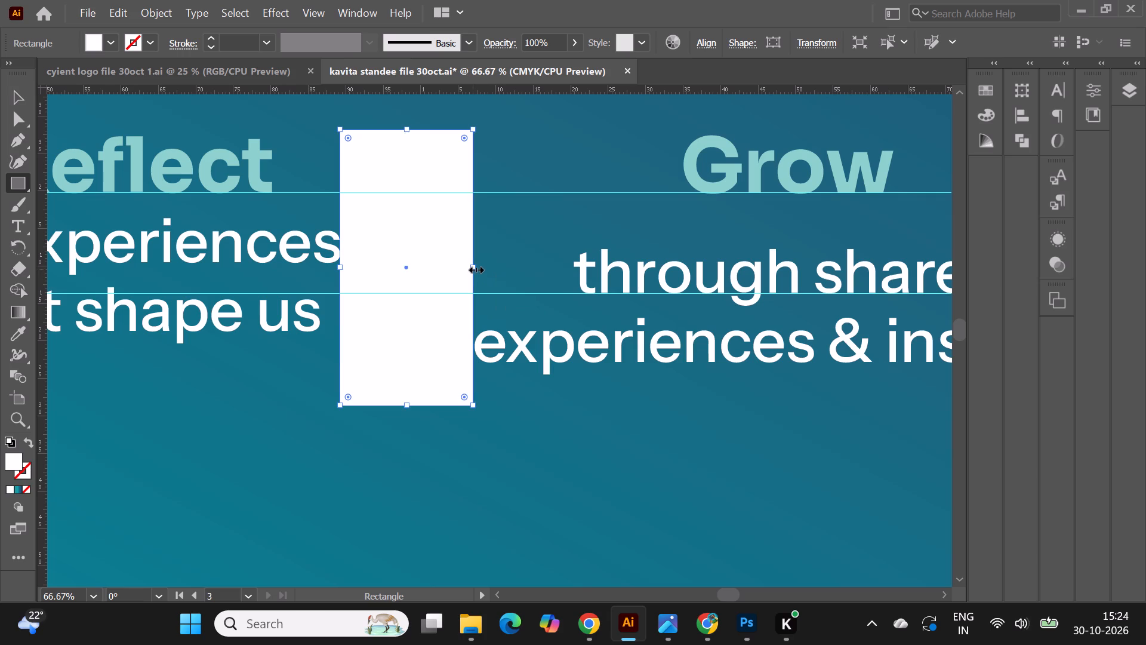
drag(475, 268, 475, 272)
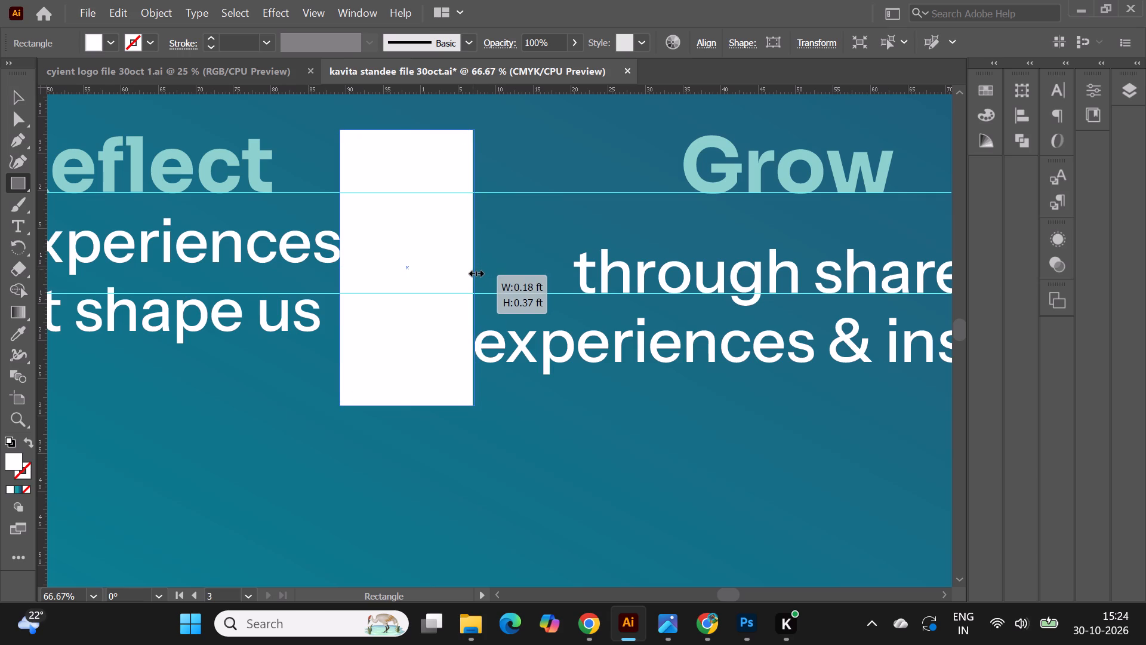
drag(475, 272, 473, 275)
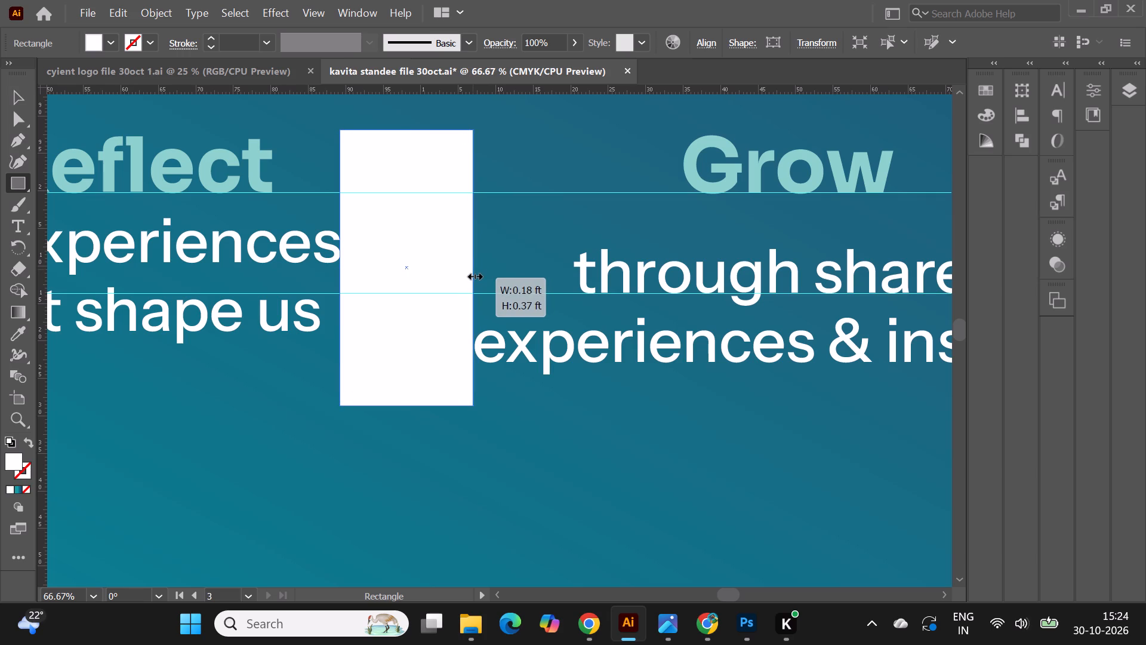
alt+scroll(528, 245, down, 2)
click(19, 99)
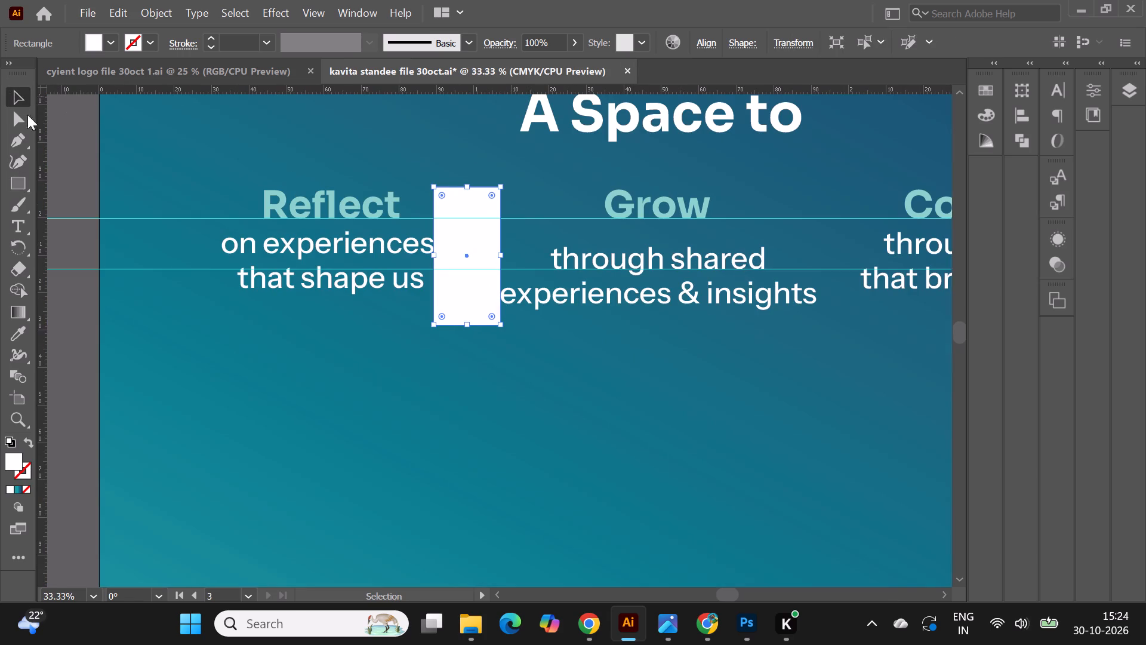
click(58, 162)
Move the Reflect description straight down so "on experiences" sits on the lower guide, level with "through shared".
alt+scroll(192, 182, up, 1)
drag(423, 277, 423, 302)
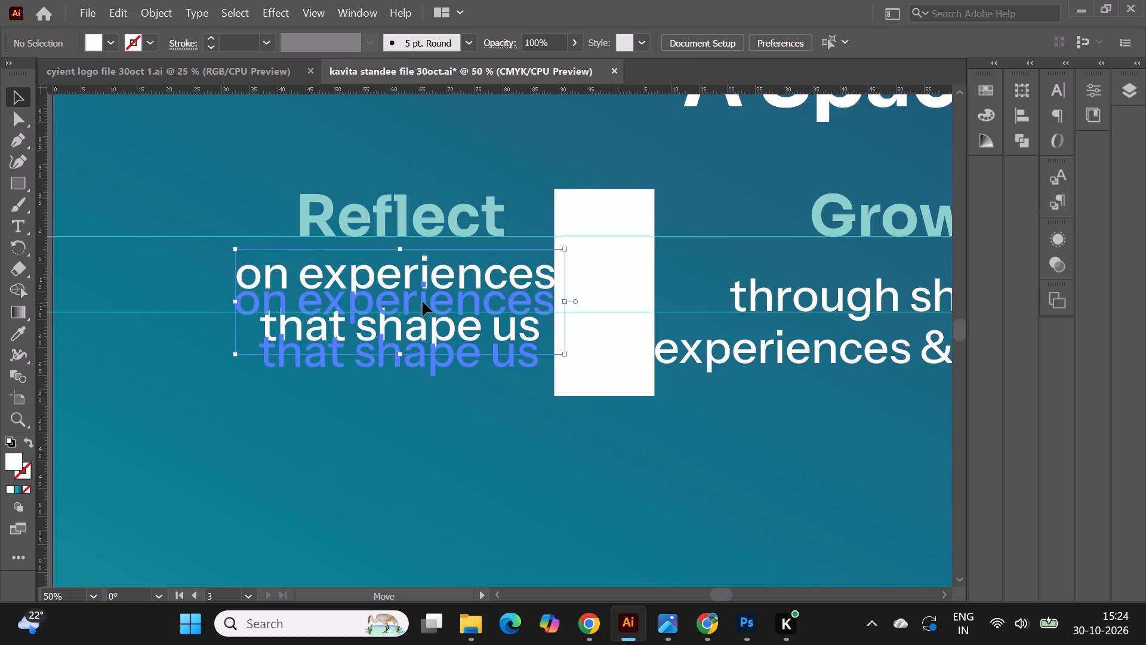
drag(423, 302, 423, 300)
alt+scroll(414, 279, down, 1)
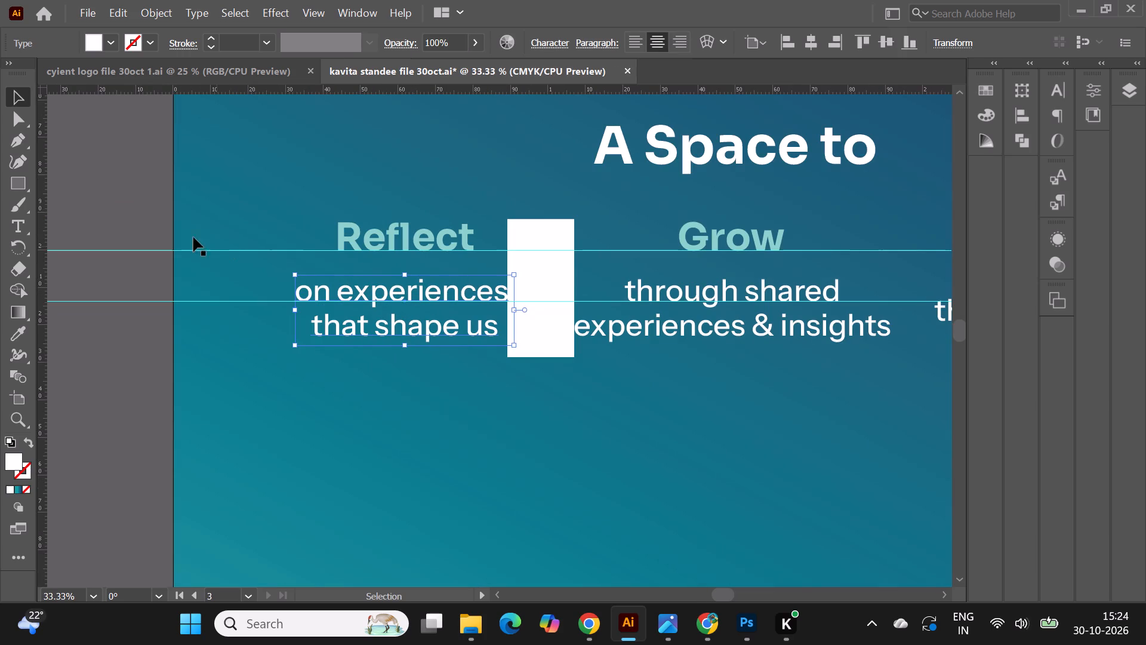
click(135, 199)
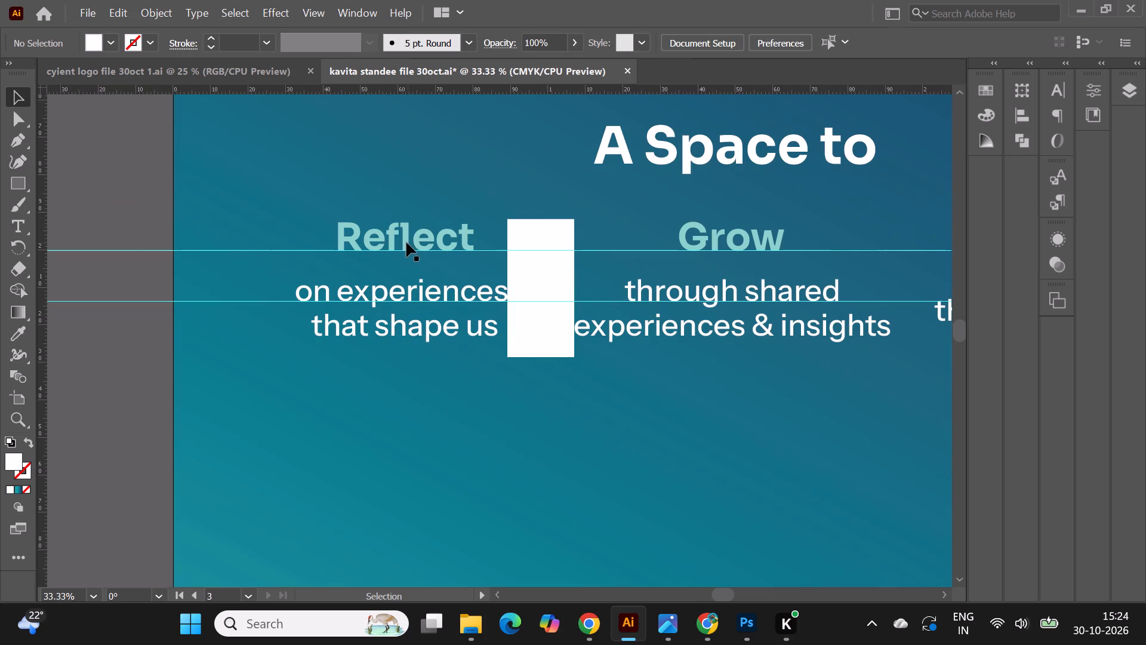
Nudge the Reflect heading slightly right towards the centre of its description.
click(407, 241)
click(78, 195)
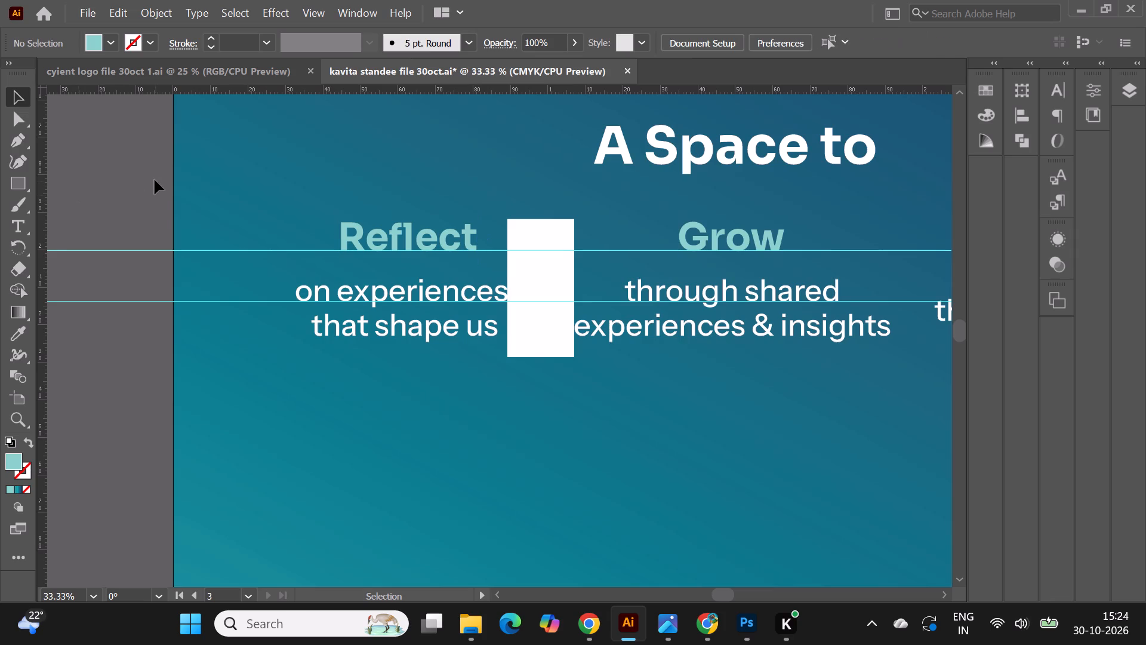
Move the white spacer rectangle to the gap between the Grow and Connect columns, starting where "experiences & insights" ends.
alt+scroll(154, 179, down, 3)
alt+scroll(418, 140, up, 1)
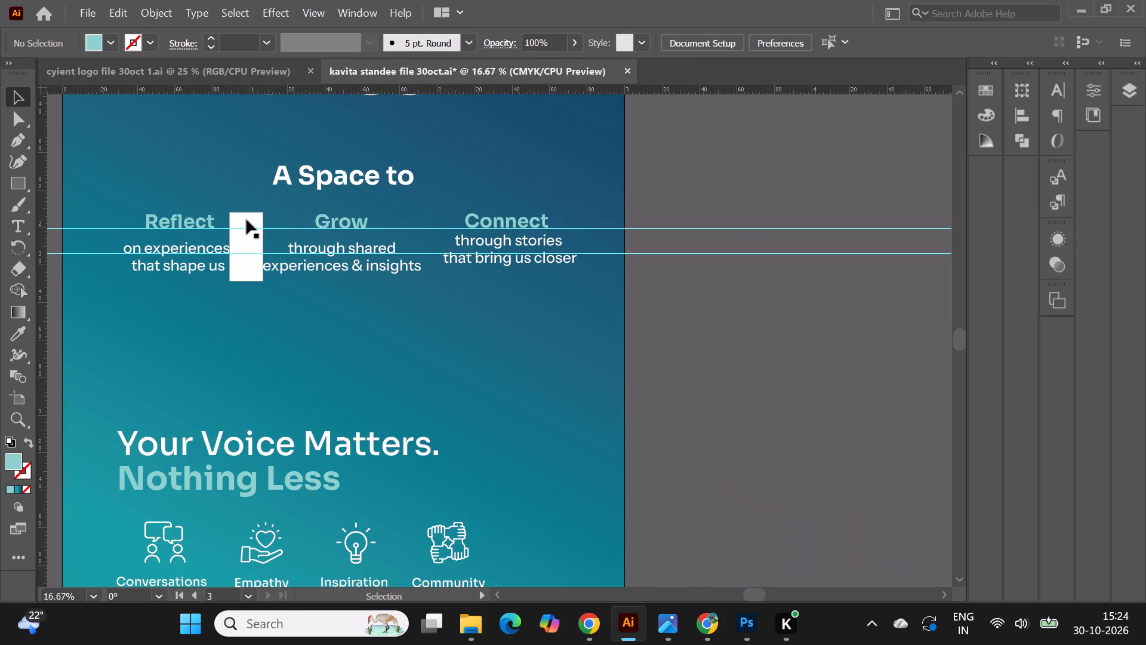
drag(248, 220, 440, 222)
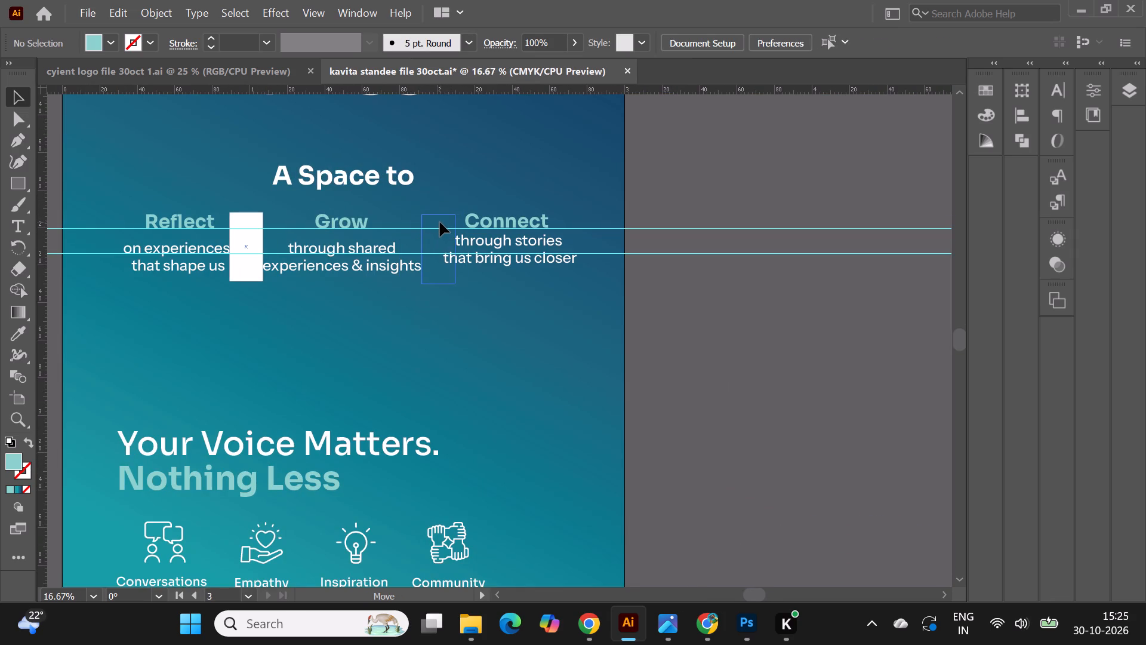
drag(440, 222, 439, 222)
click(793, 369)
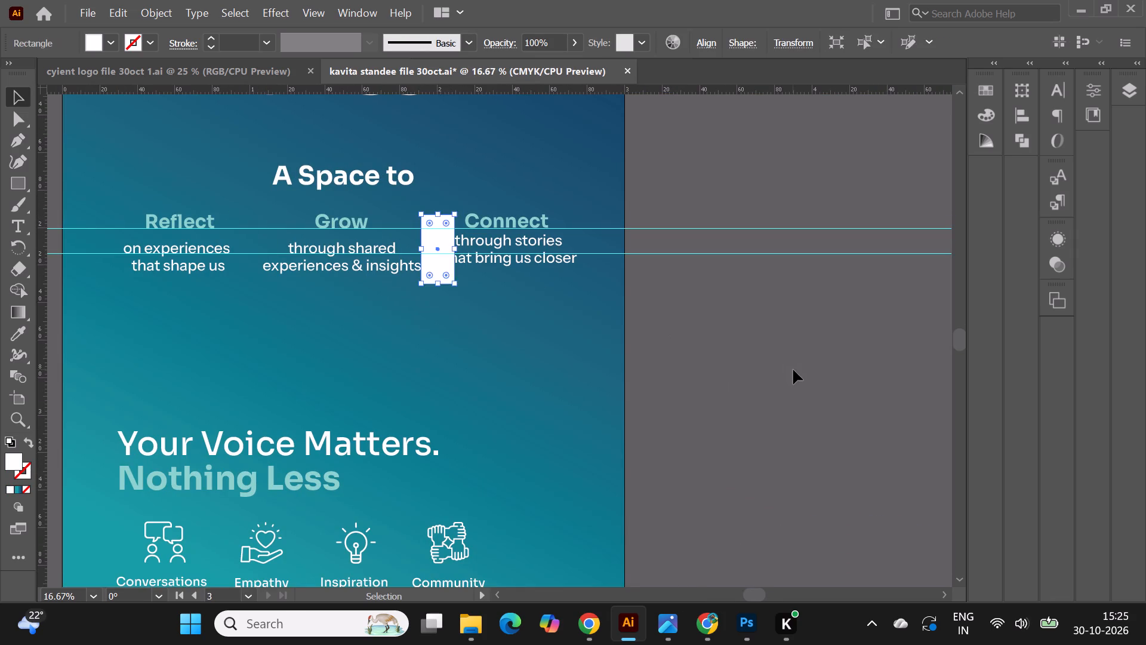
Move the Connect description right and down so "through stories" sits on the lower guide and "that bring us closer" starts at the spacer's edge.
alt+scroll(484, 241, up, 2)
drag(516, 257, 516, 257)
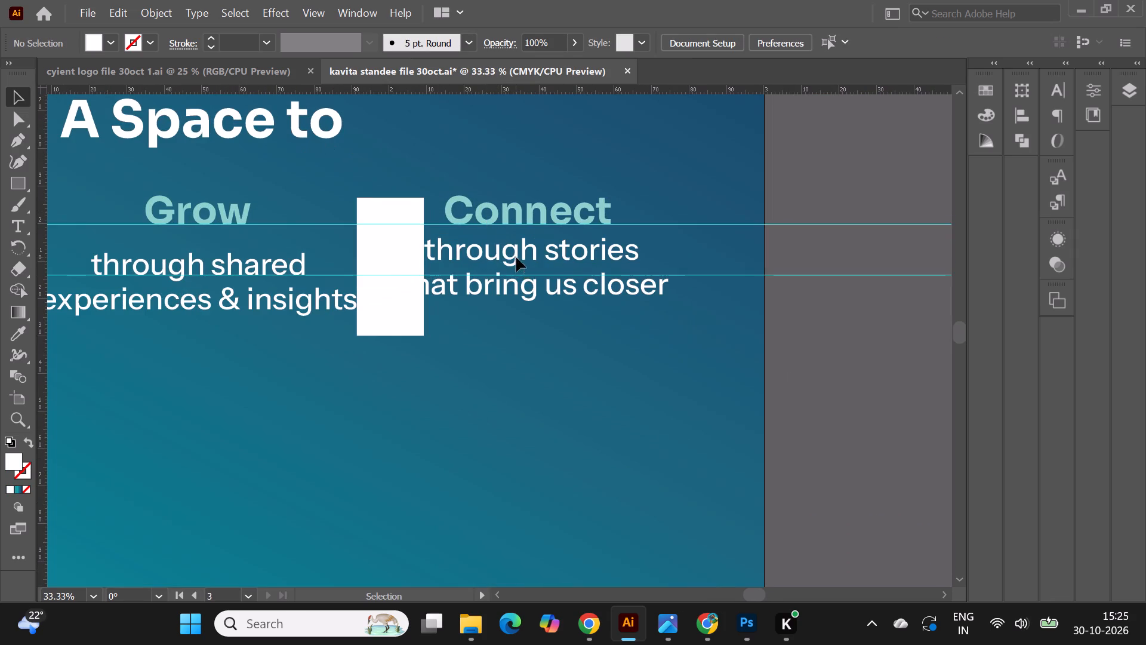
drag(516, 257, 538, 266)
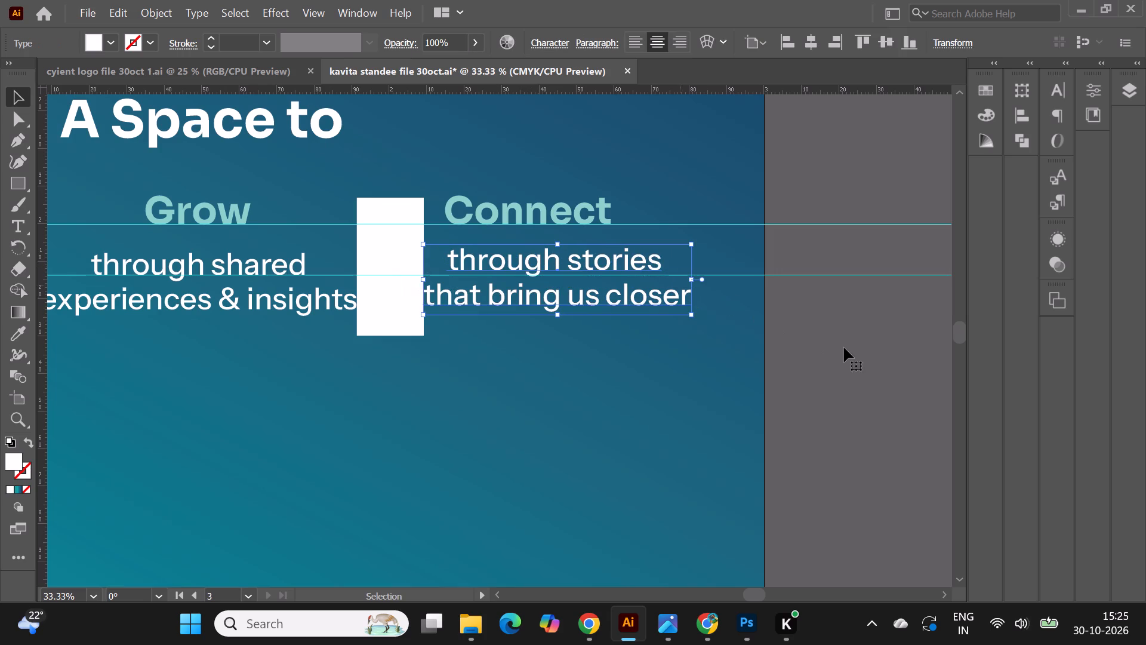
alt+scroll(525, 277, up, 1)
drag(557, 254, 559, 261)
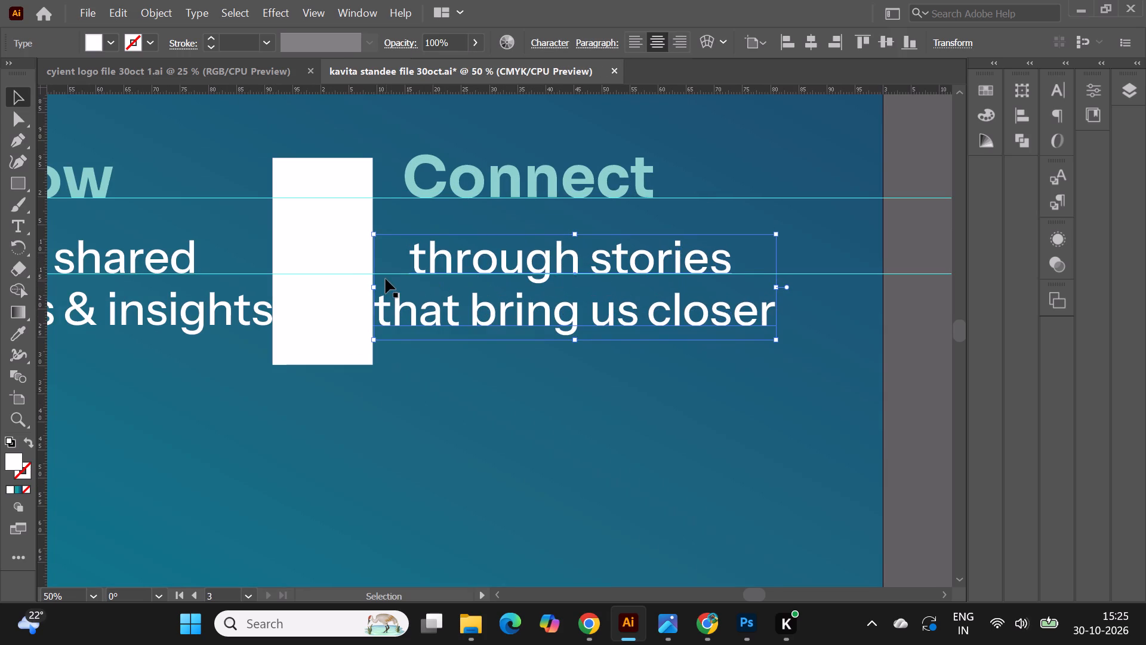
alt+scroll(386, 279, up, 3)
click(456, 249)
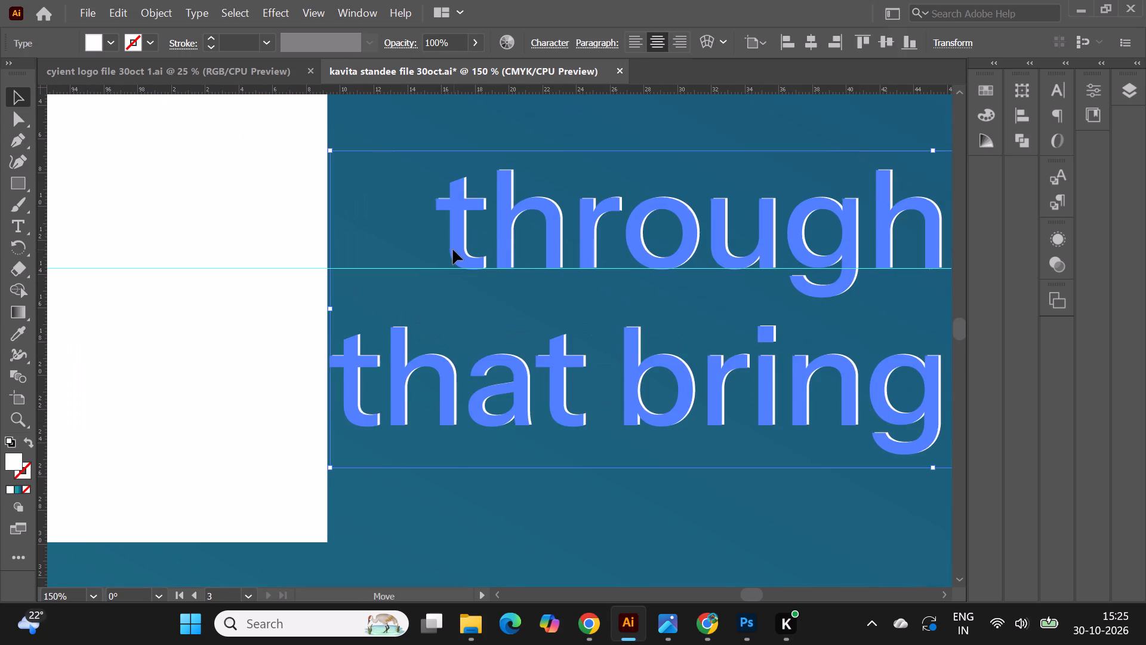
click(454, 253)
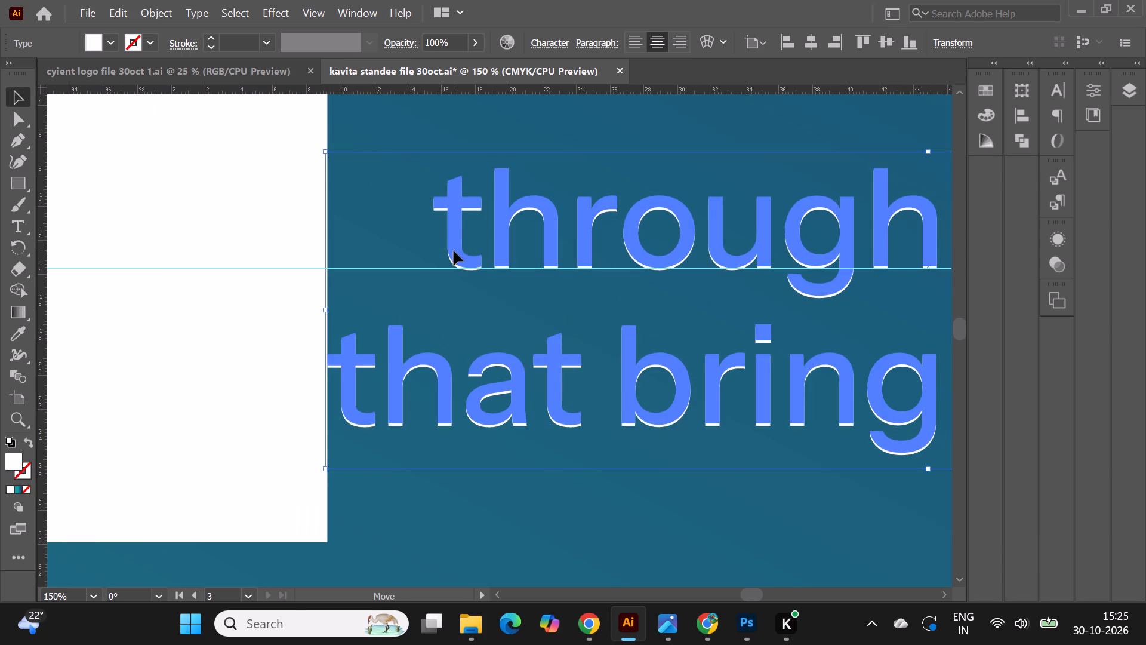
alt+scroll(437, 249, down, 3)
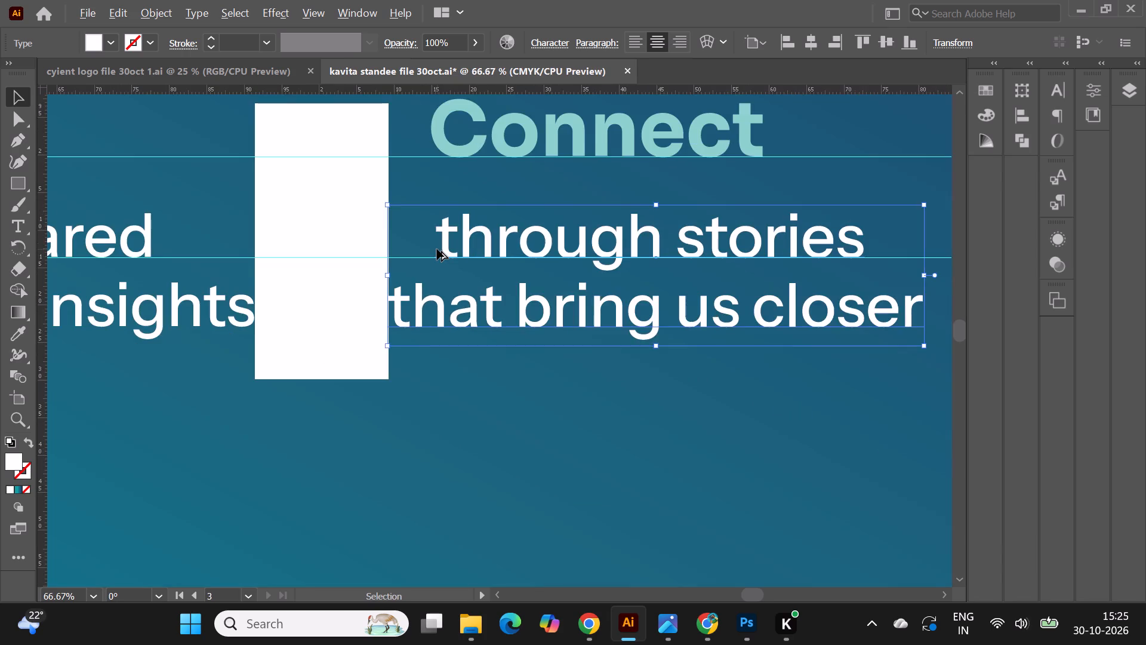
alt+scroll(437, 249, down, 1)
click(814, 328)
Move the Connect heading slightly right along its guide so it sits centred above "through stories that bring us closer".
alt+scroll(518, 171, up, 1)
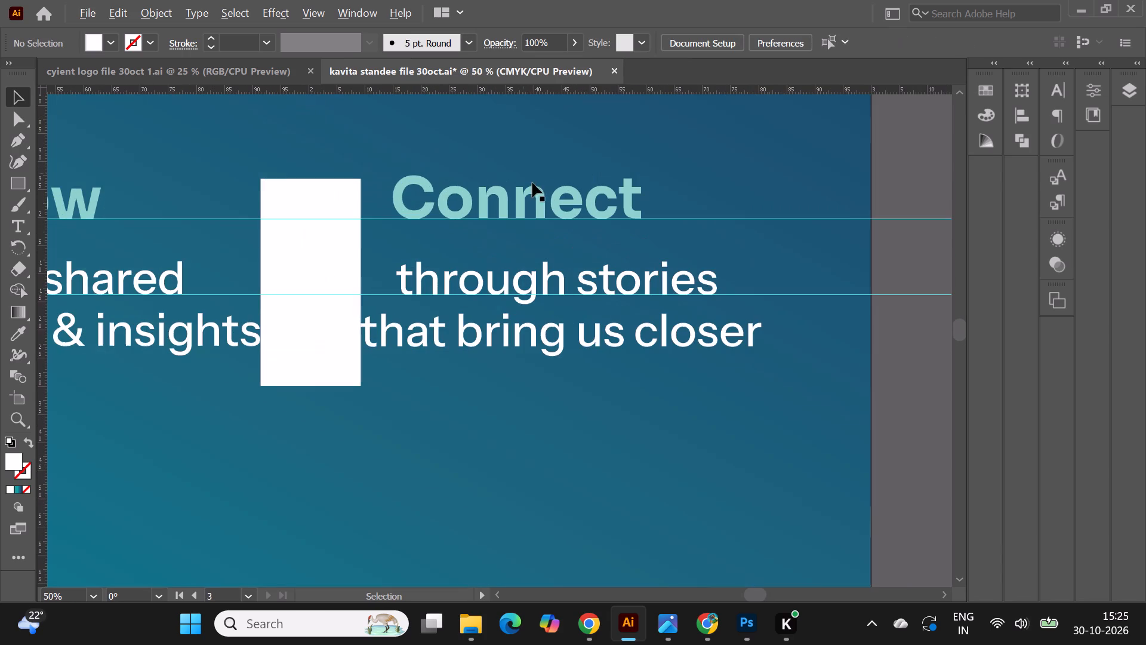
drag(543, 208, 566, 208)
alt+scroll(636, 203, up, 1)
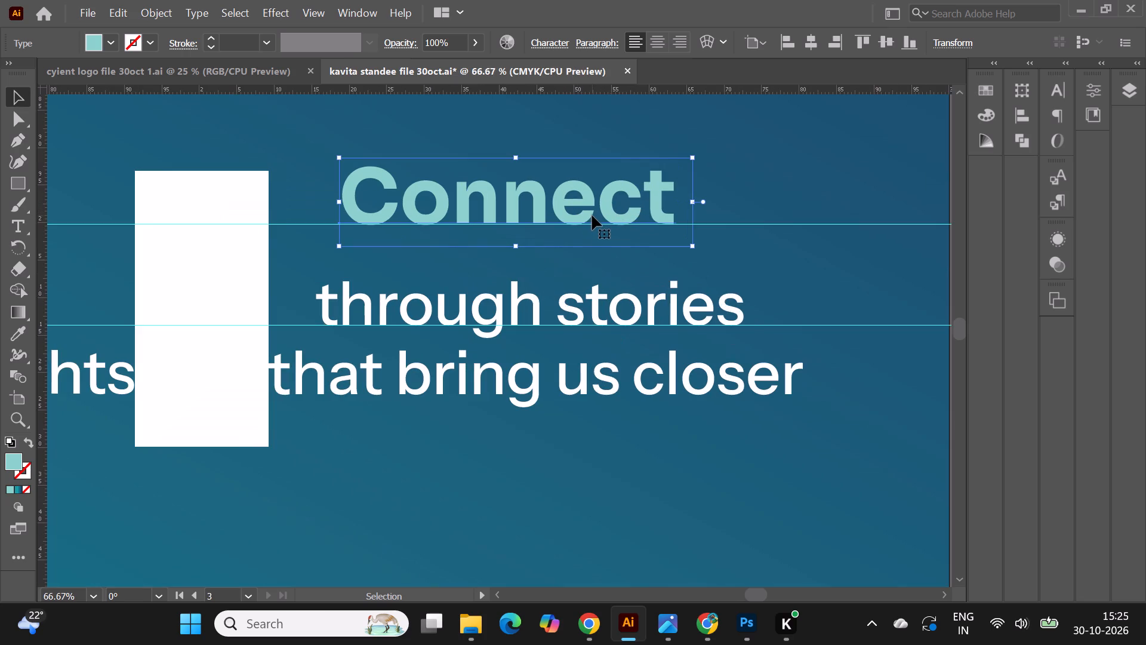
drag(593, 214, 602, 214)
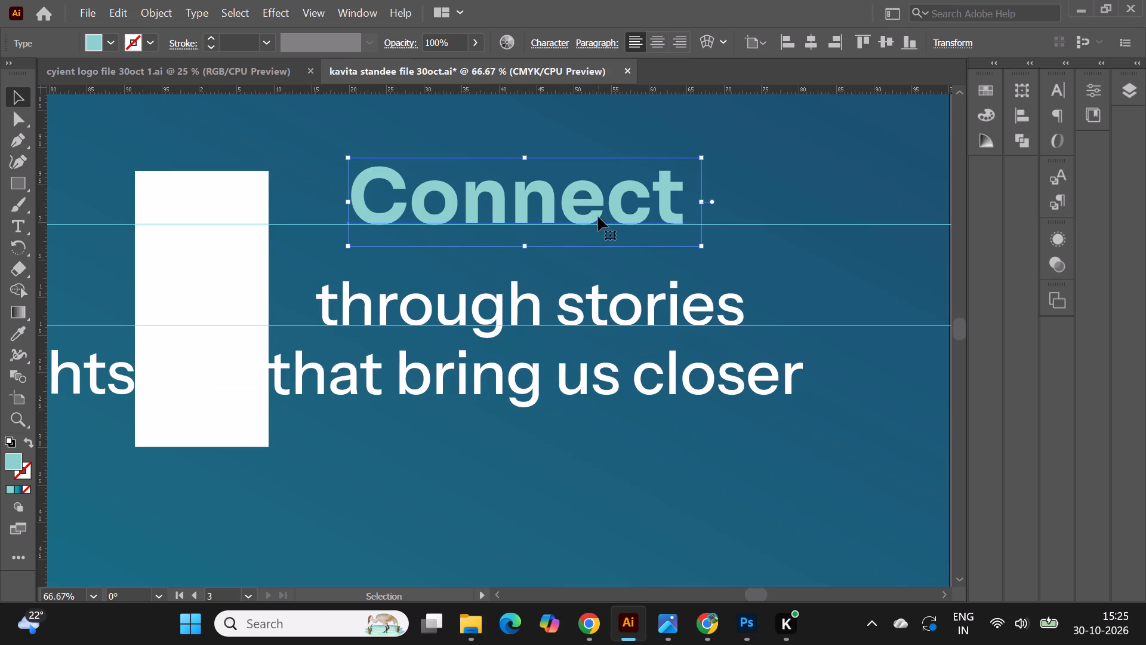
click(597, 216)
Delete the white spacer rectangle between the Grow and Connect columns.
alt+scroll(509, 213, down, 2)
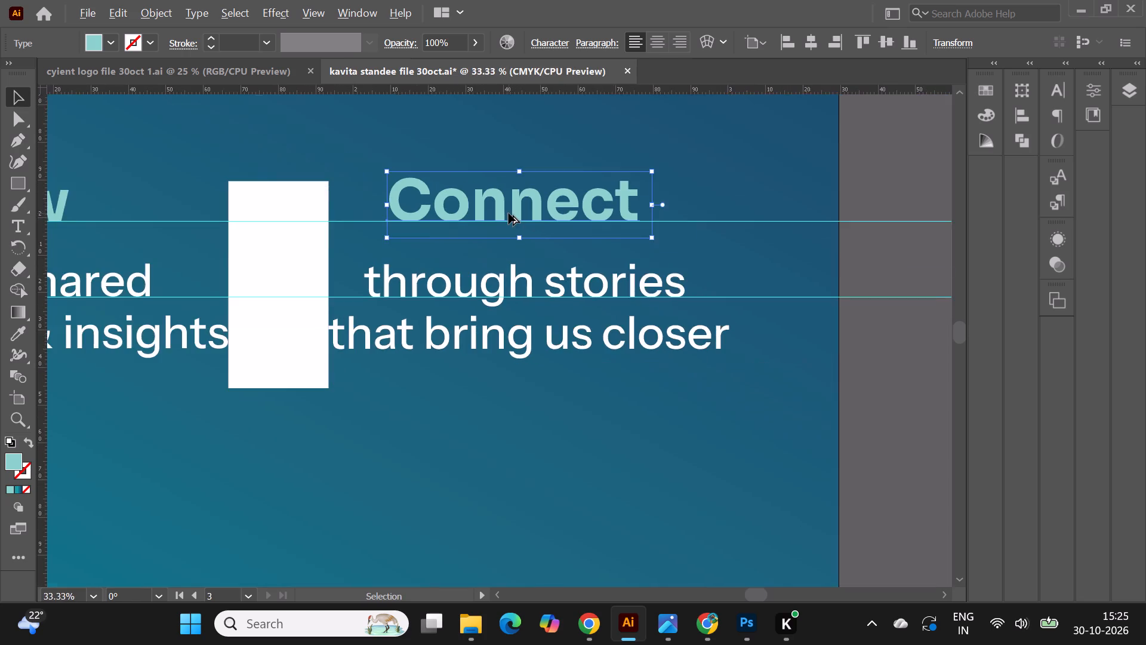
alt+scroll(509, 213, down, 1)
click(830, 183)
alt+scroll(830, 183, down, 1)
click(543, 219)
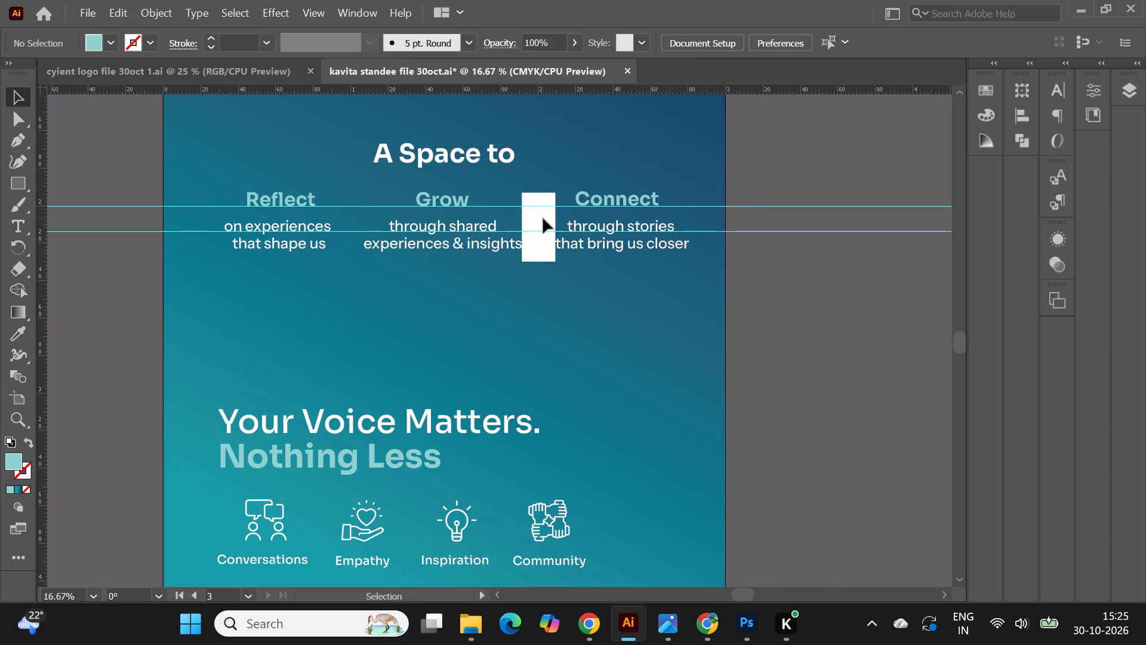
key(Delete)
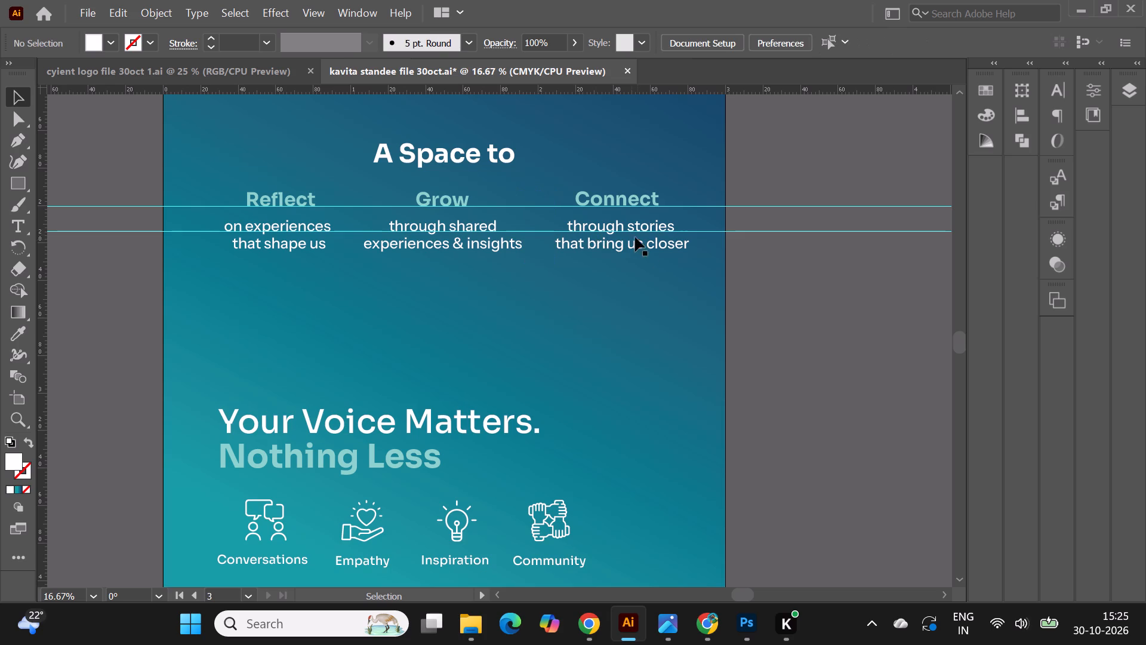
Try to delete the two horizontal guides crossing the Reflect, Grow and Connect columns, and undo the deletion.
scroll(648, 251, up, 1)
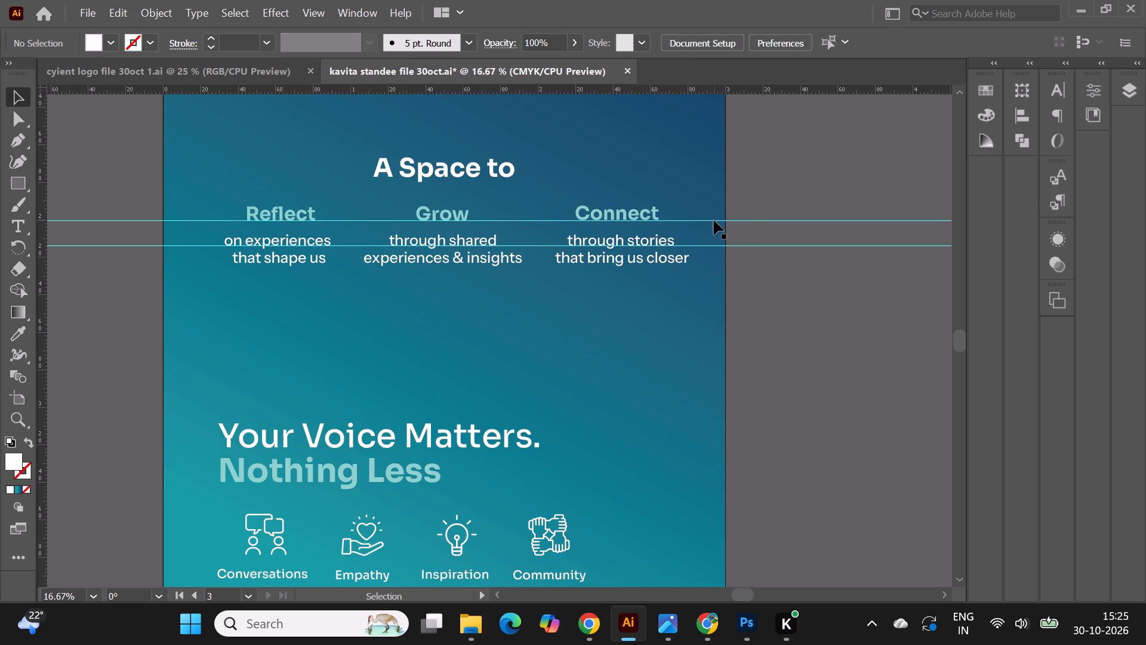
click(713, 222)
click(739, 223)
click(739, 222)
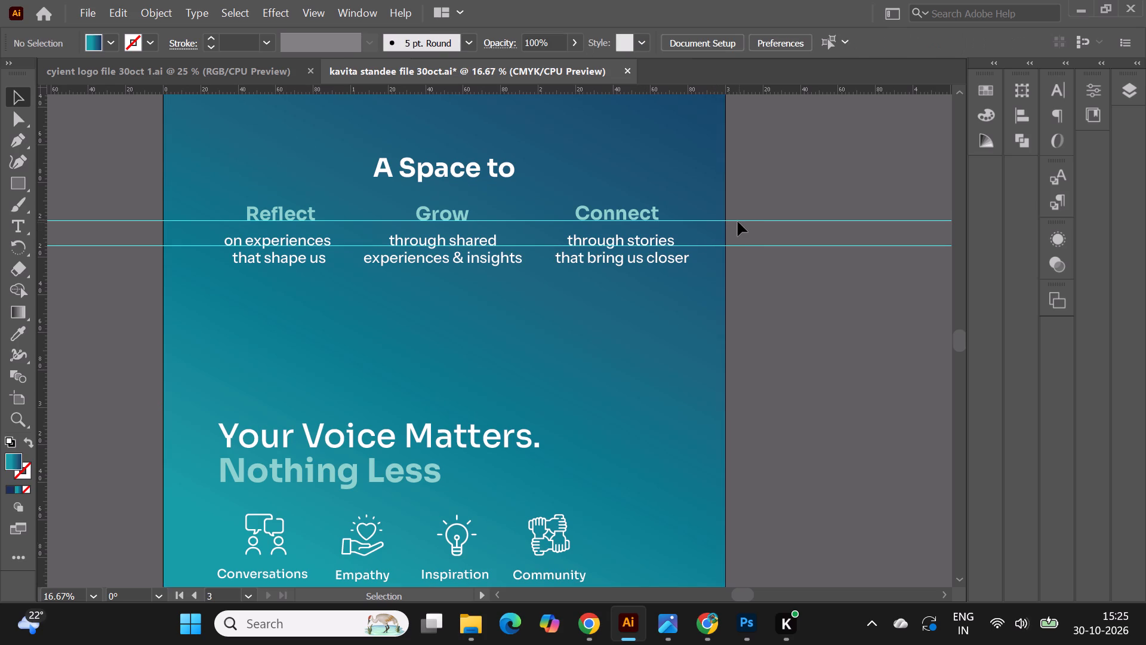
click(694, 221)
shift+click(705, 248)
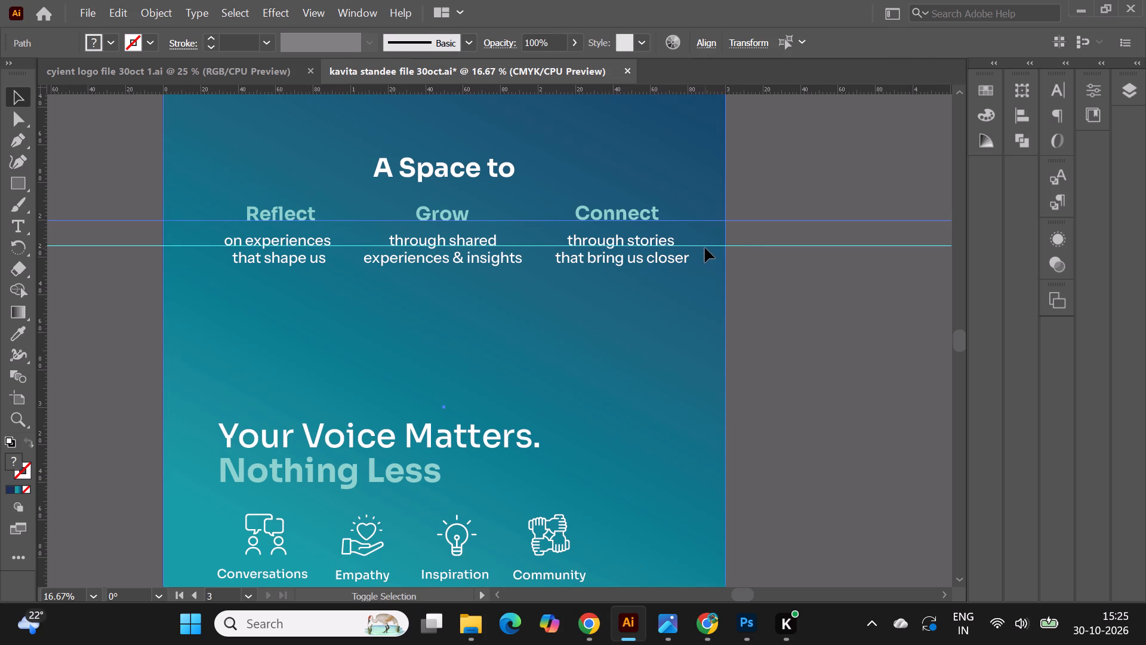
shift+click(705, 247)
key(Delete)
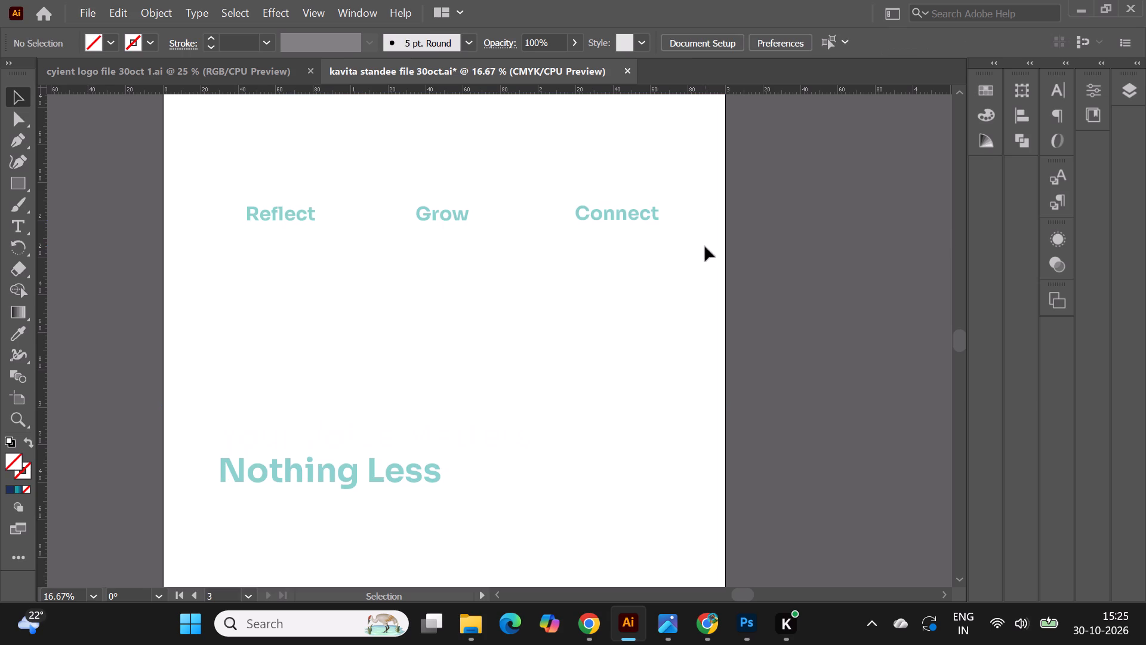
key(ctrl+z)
Delete only the two horizontal guides under the column headings and the first description lines, keeping the gradient background.
click(793, 182)
alt+scroll(677, 241, up, 3)
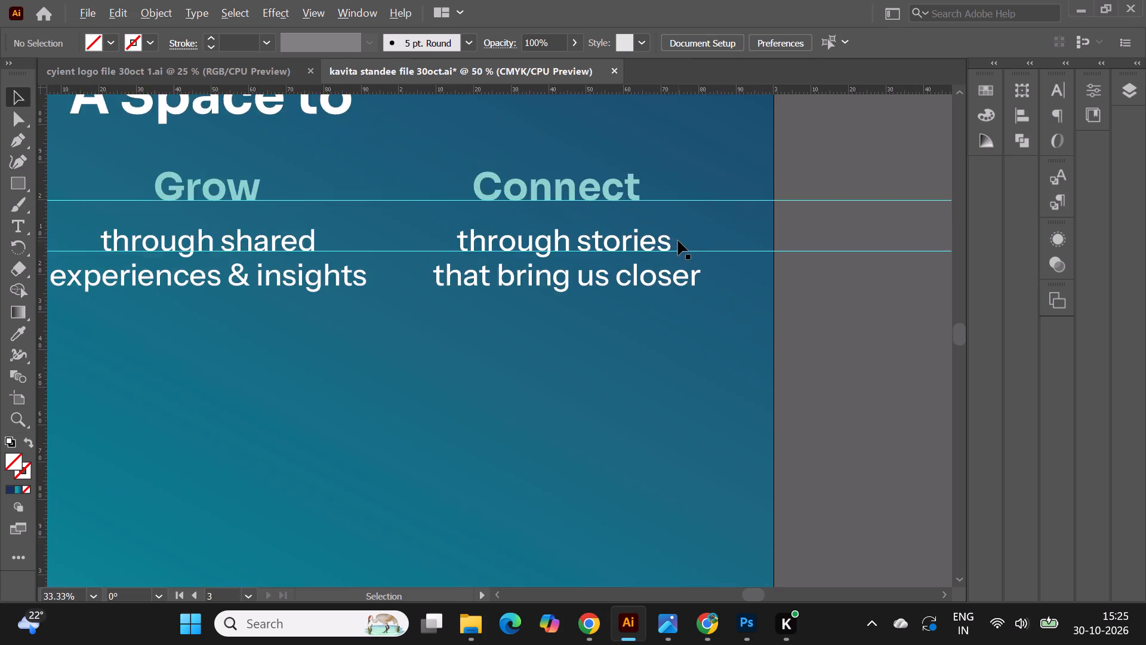
click(713, 179)
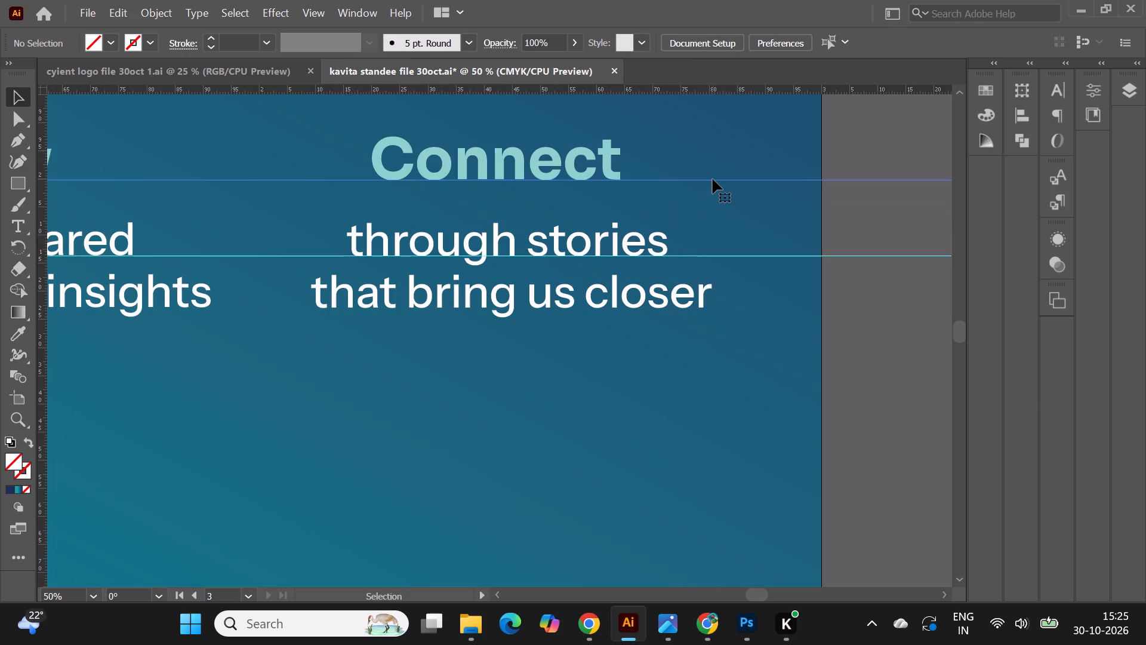
shift+click(748, 256)
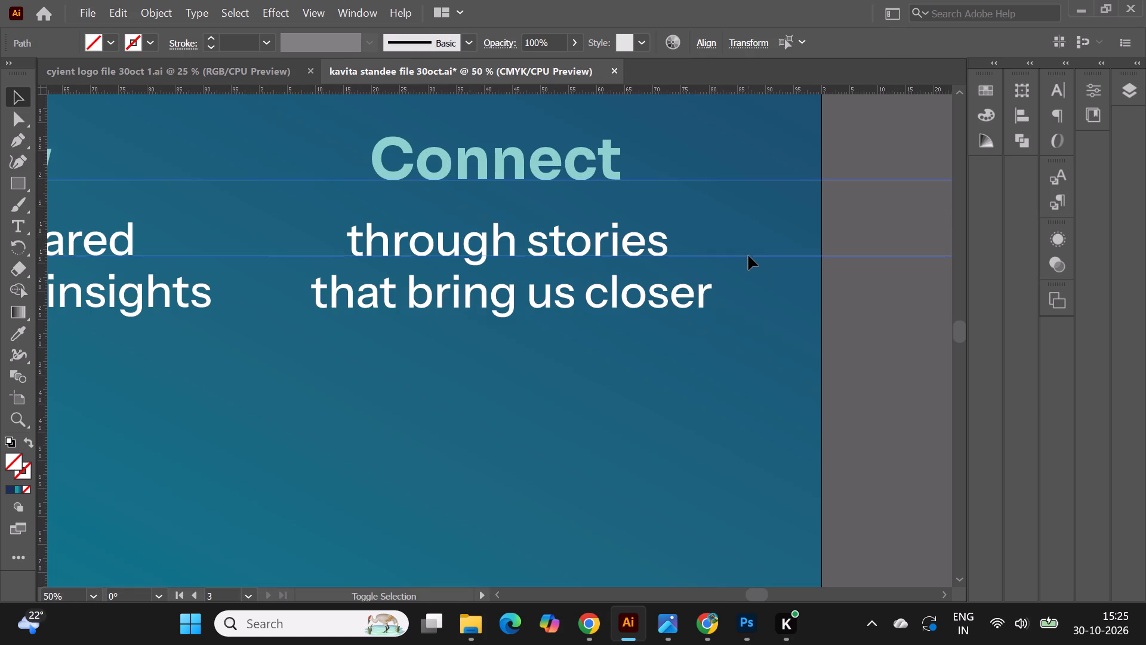
key(Delete)
Examine the spacing and alignment of the Reflect, Grow and Connect columns within the overall standee layout.
alt+scroll(618, 259, down, 4)
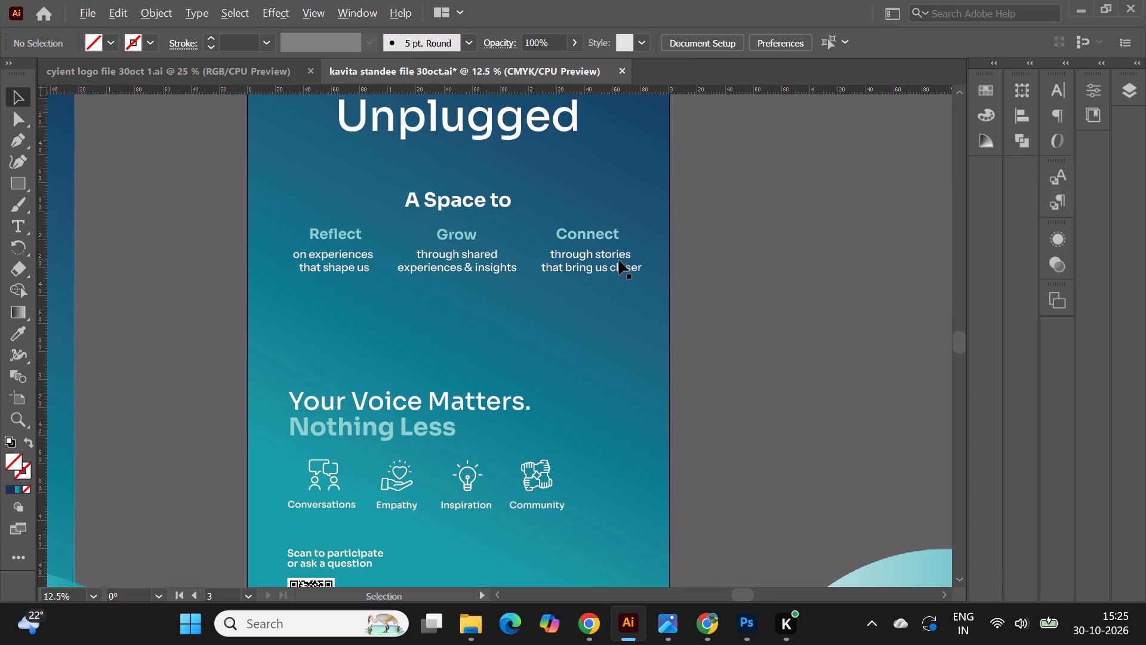
click(767, 246)
alt+scroll(646, 241, down, 1)
alt+scroll(589, 252, up, 1)
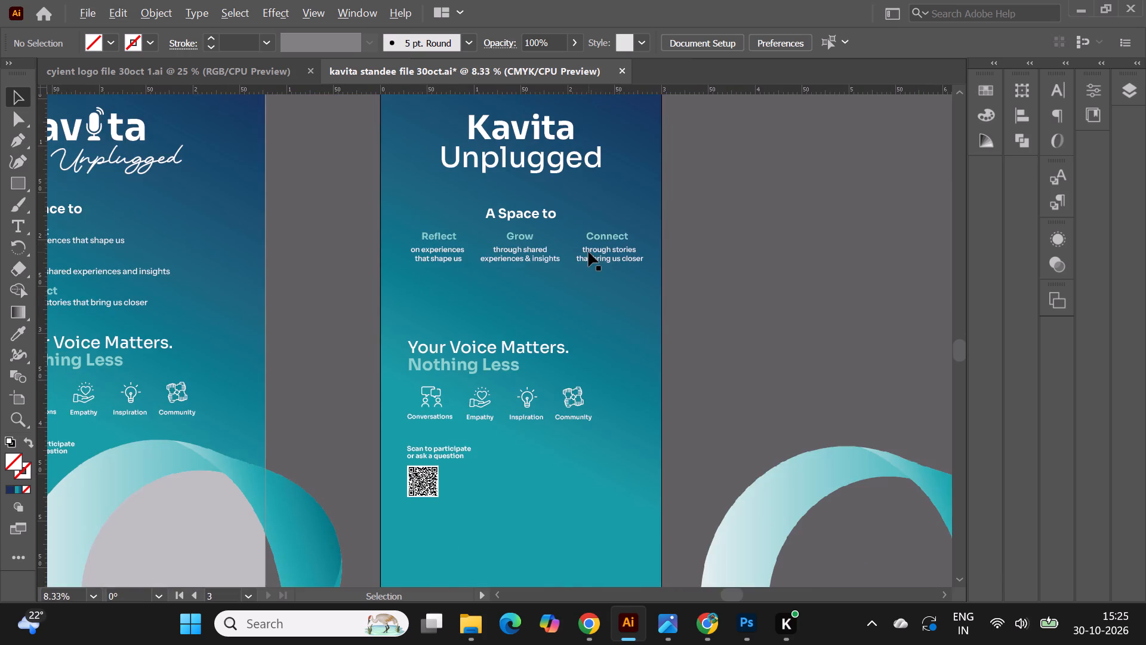
alt+scroll(589, 252, up, 1)
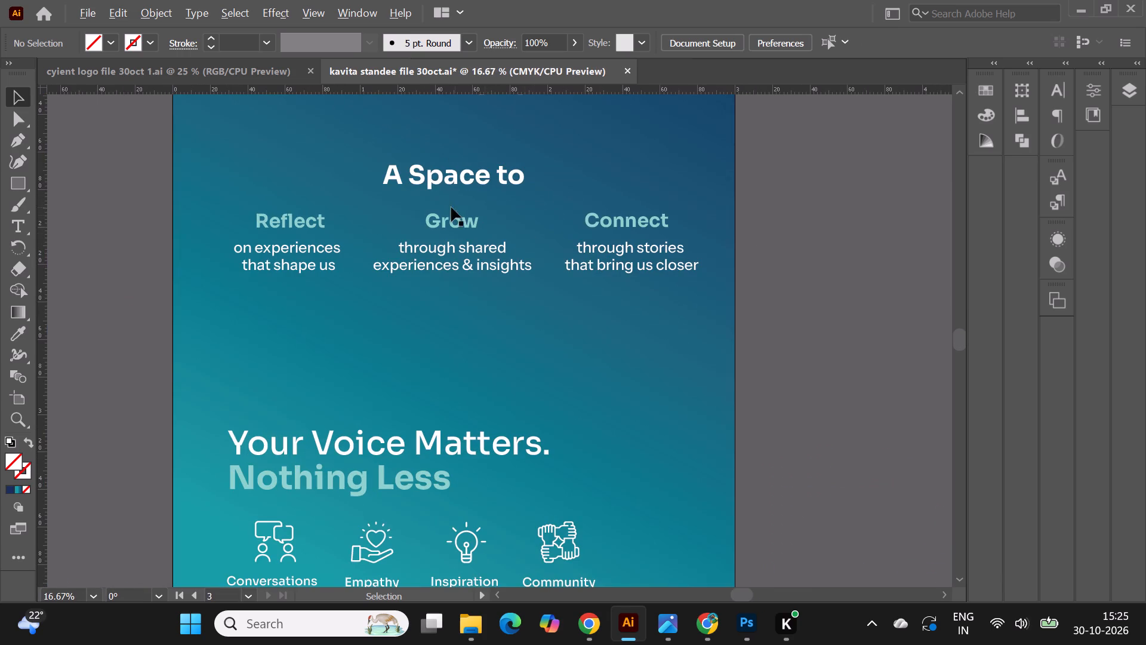
alt+scroll(446, 276, down, 2)
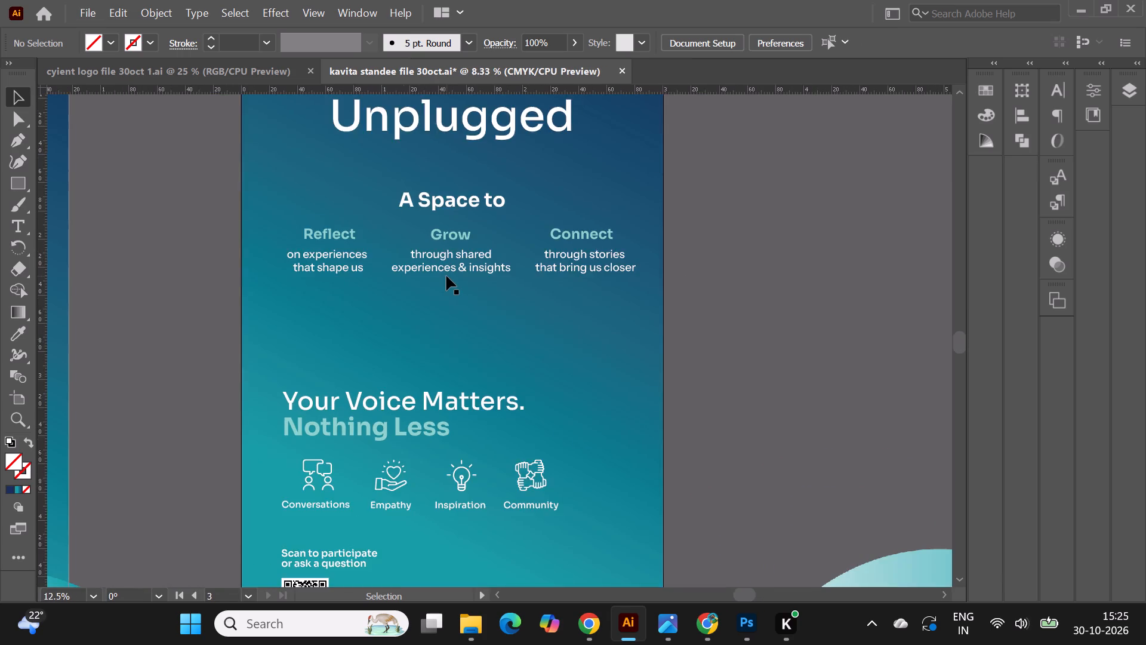
scroll(702, 299, up, 2)
click(694, 279)
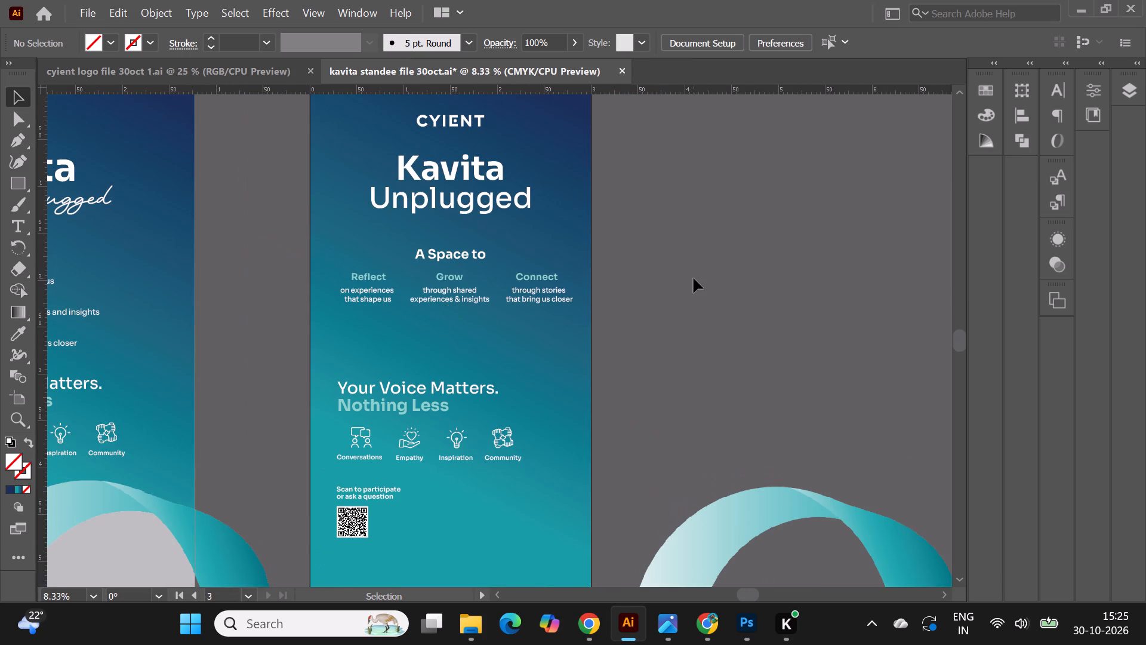
alt+scroll(453, 315, up, 1)
alt+scroll(485, 256, down, 1)
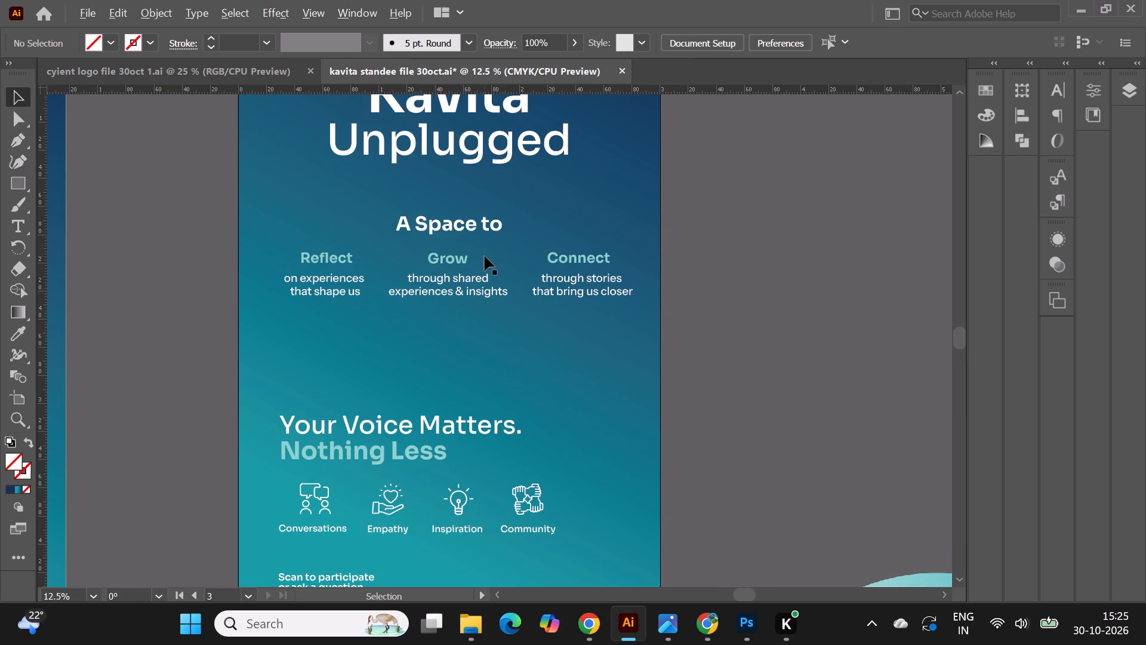
alt+scroll(440, 272, up, 1)
alt+scroll(344, 235, up, 1)
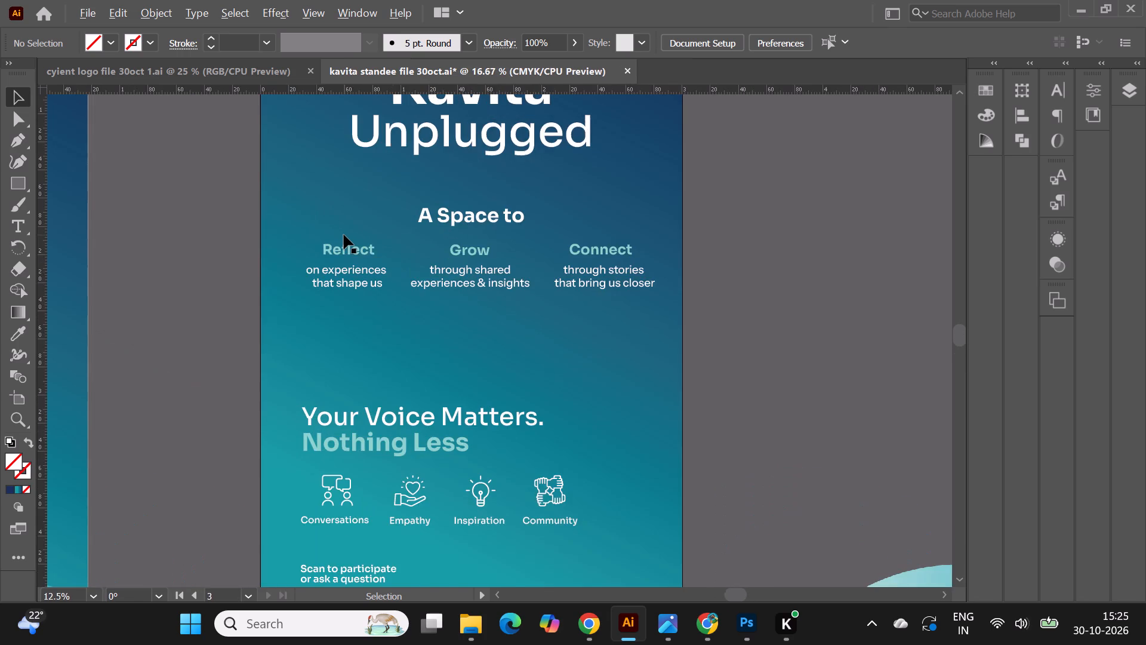
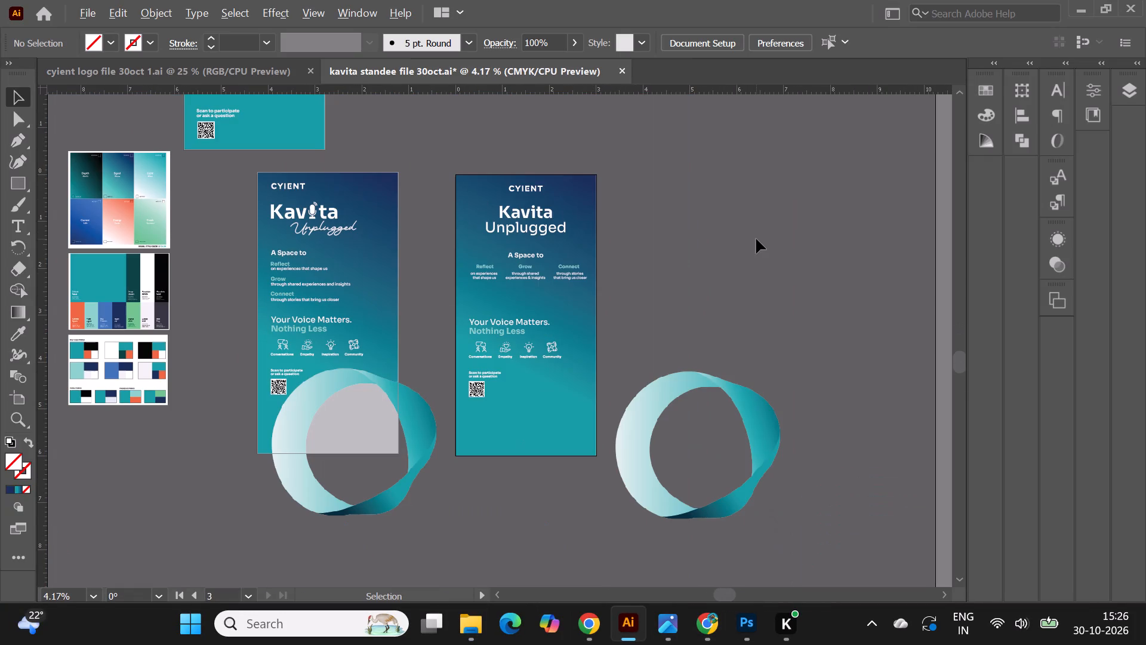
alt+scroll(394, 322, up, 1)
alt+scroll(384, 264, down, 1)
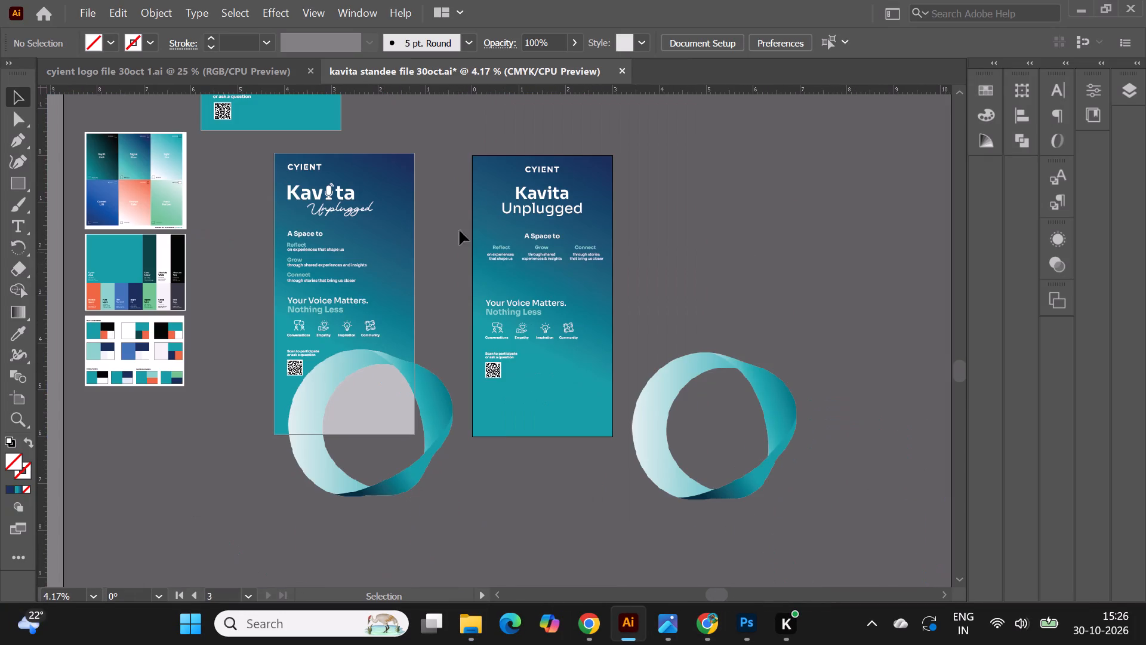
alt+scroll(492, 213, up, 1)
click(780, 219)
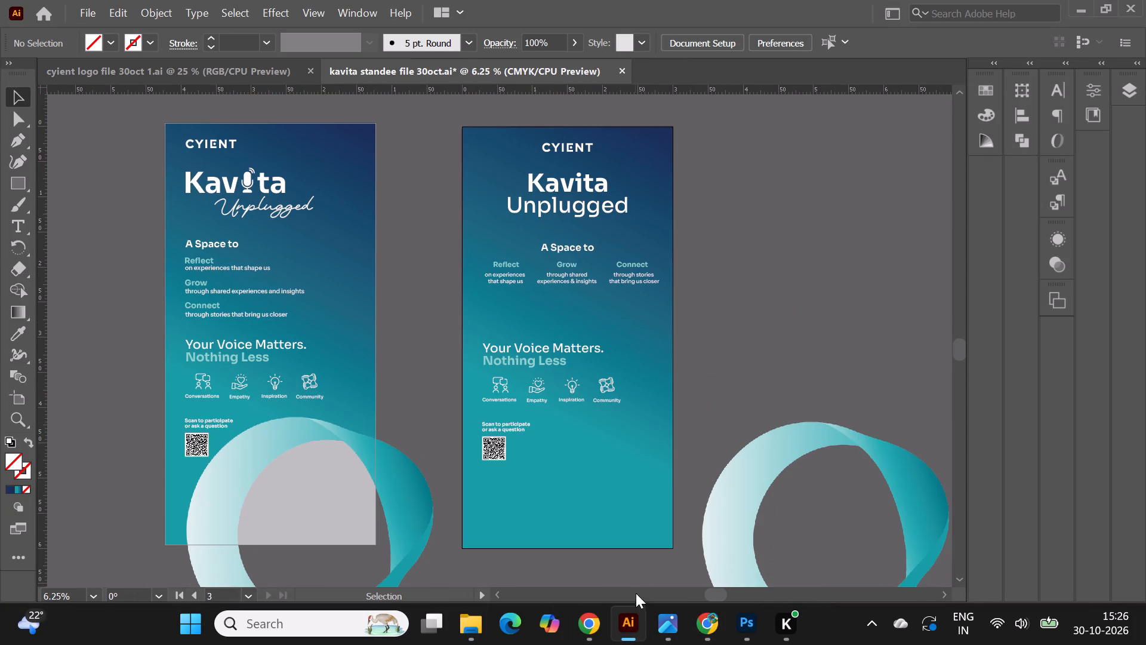